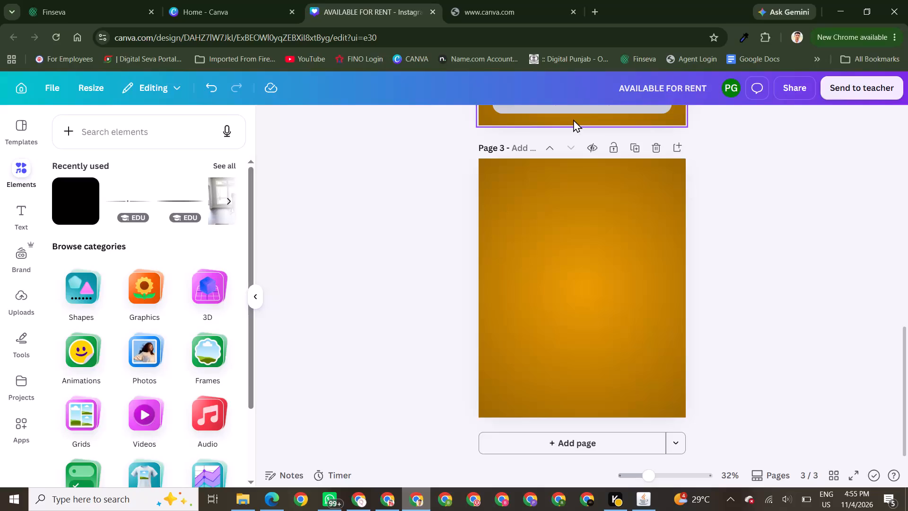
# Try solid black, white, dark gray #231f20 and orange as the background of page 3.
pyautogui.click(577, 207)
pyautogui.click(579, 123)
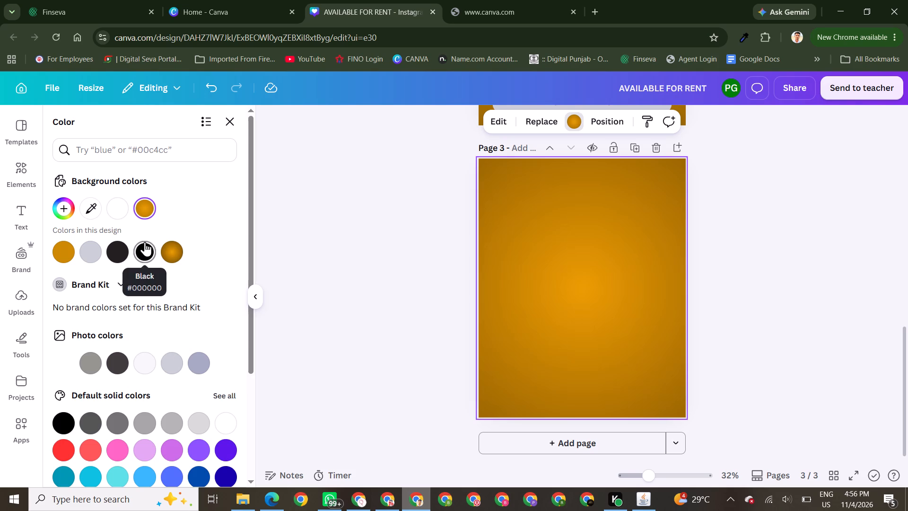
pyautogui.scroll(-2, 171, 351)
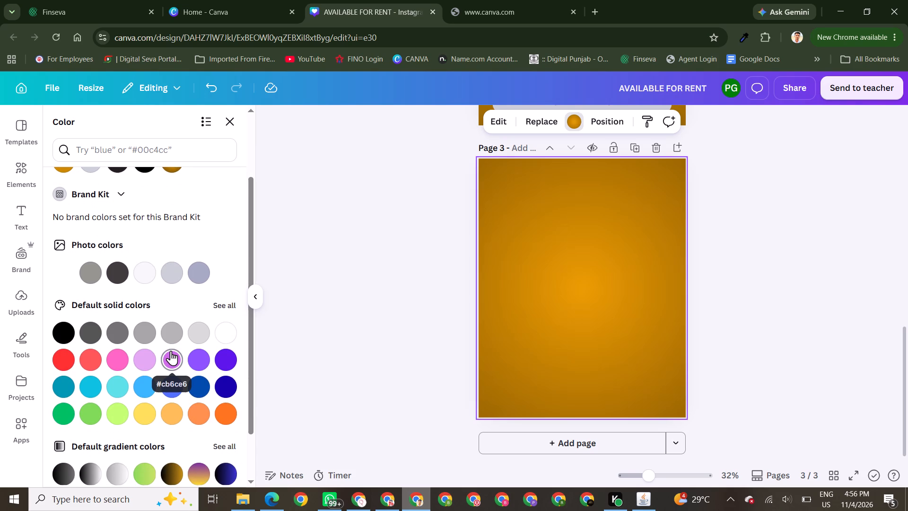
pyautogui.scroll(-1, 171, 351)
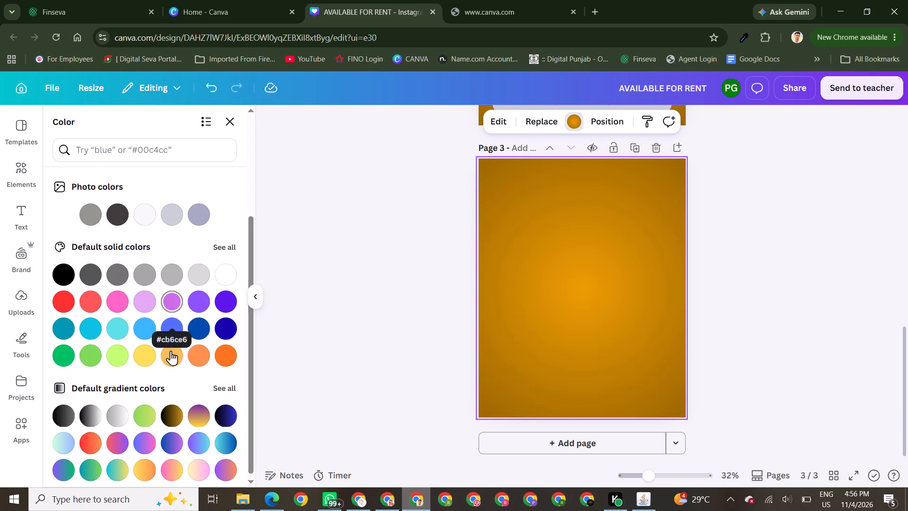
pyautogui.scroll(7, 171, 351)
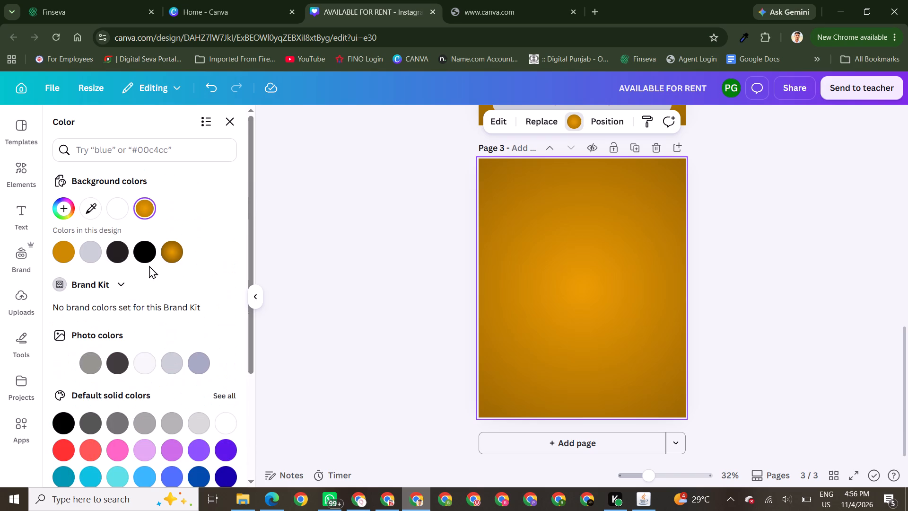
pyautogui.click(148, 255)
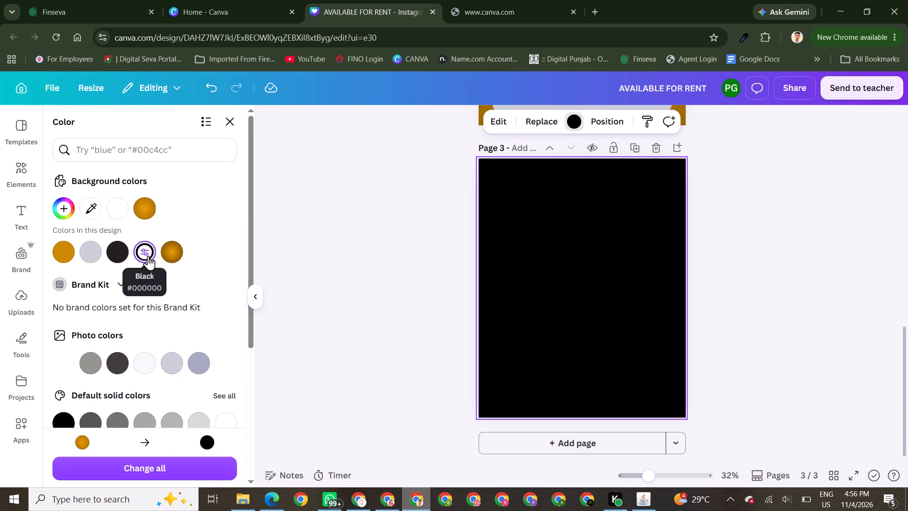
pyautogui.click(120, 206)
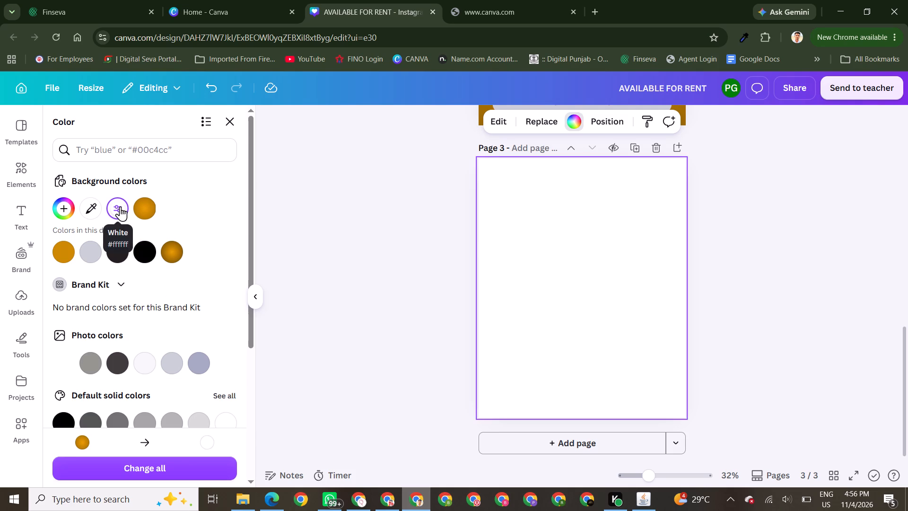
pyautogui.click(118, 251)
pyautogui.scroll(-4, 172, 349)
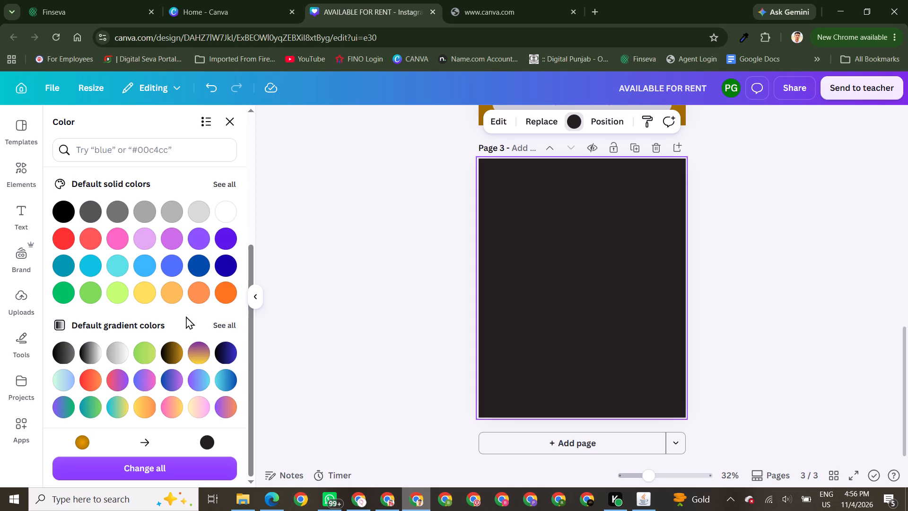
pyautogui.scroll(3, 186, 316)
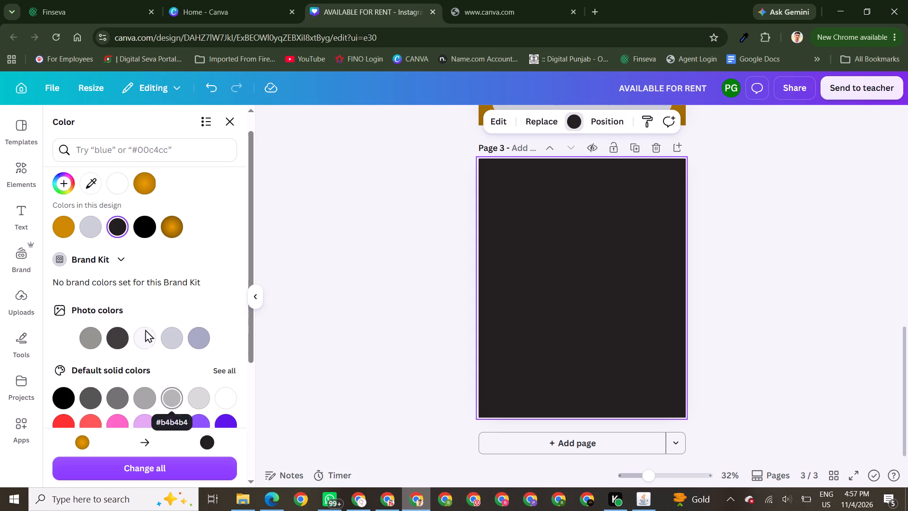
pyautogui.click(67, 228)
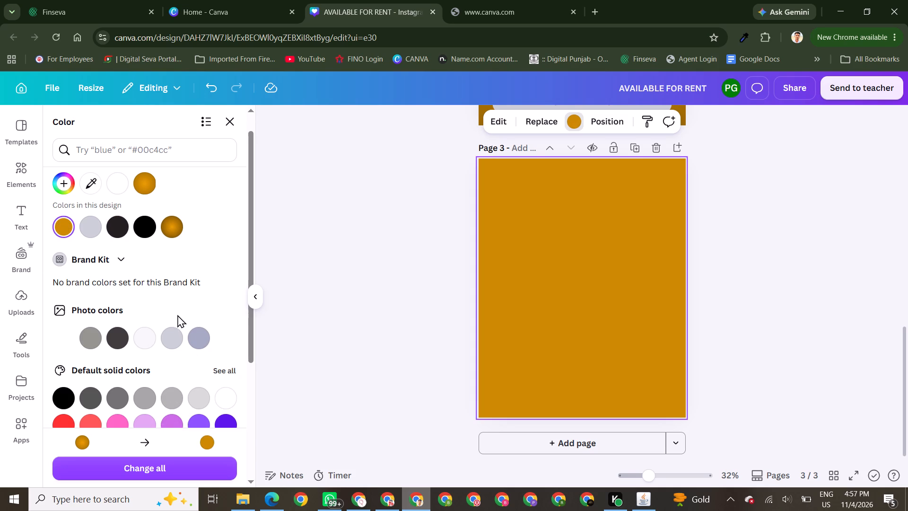
# Give page 3's background a linear gradient from black #000000 at the top to gold #c89116 at the bottom.
pyautogui.scroll(-7, 178, 314)
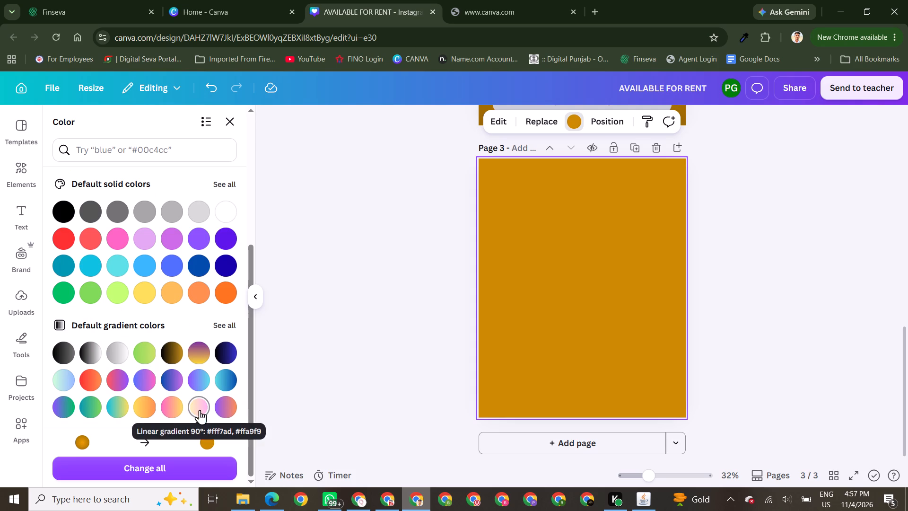
pyautogui.click(200, 410)
pyautogui.click(166, 357)
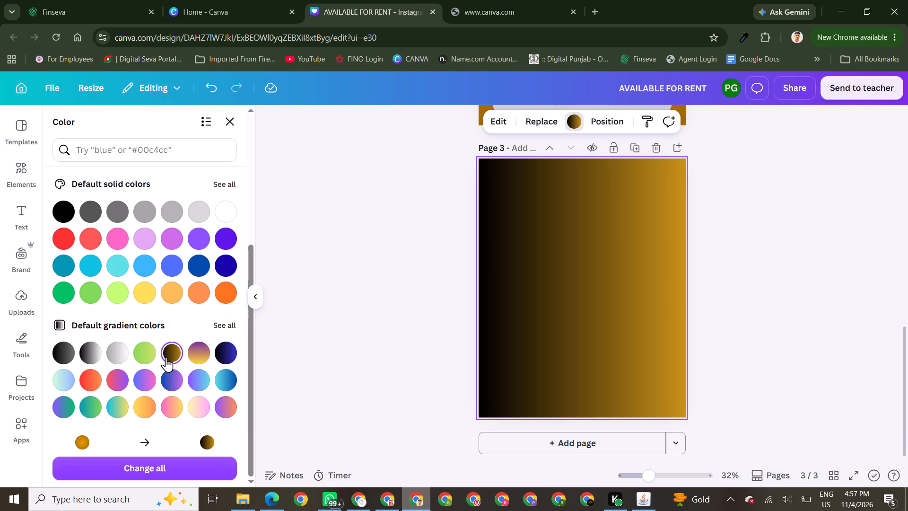
pyautogui.scroll(6, 166, 357)
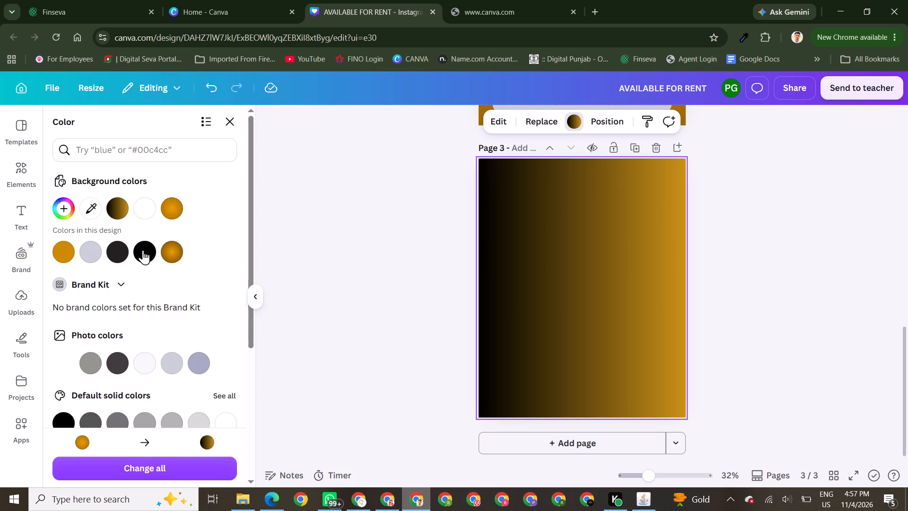
pyautogui.click(117, 204)
pyautogui.click(117, 208)
pyautogui.click(112, 338)
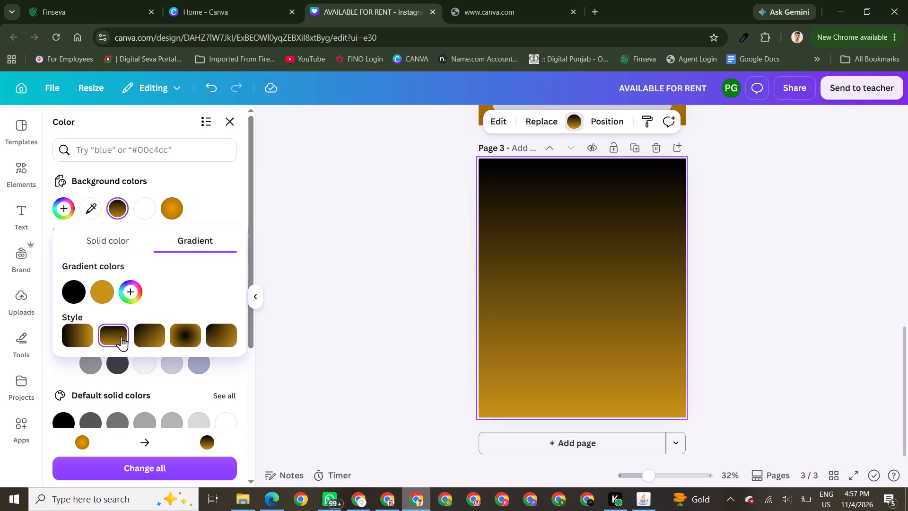
pyautogui.click(224, 334)
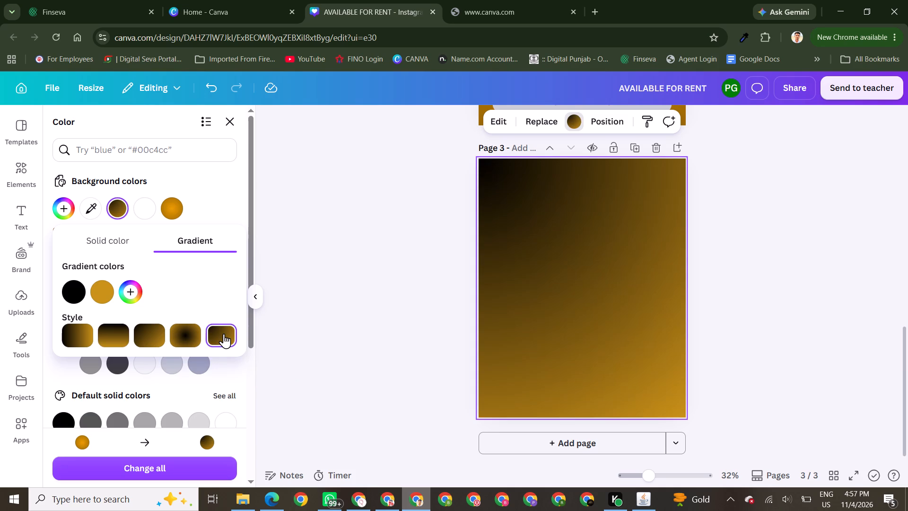
pyautogui.click(110, 341)
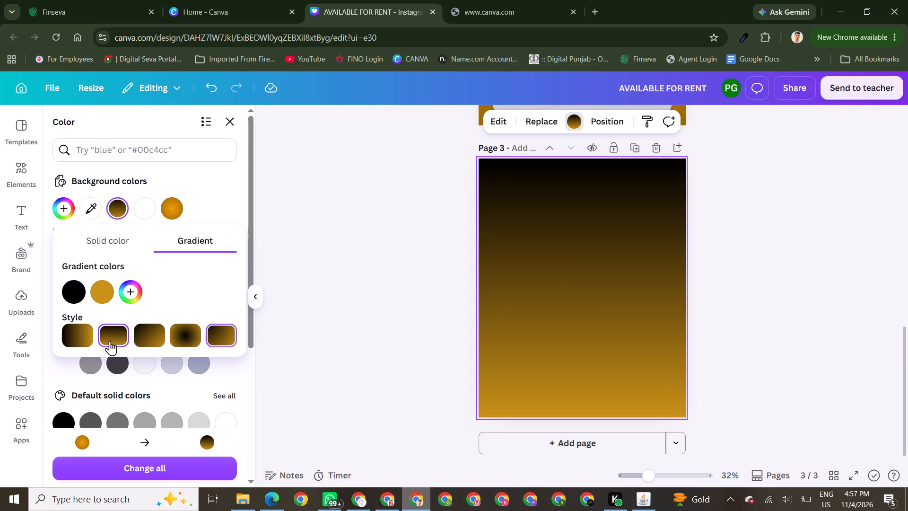
pyautogui.click(559, 313)
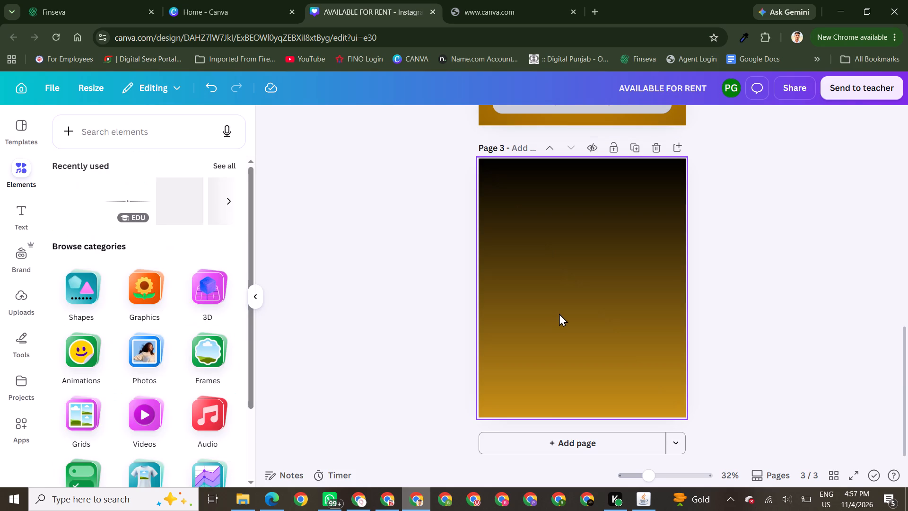
# Add a heading reading "AVAILABLE FOR SALE" to page 3.
pyautogui.click(21, 212)
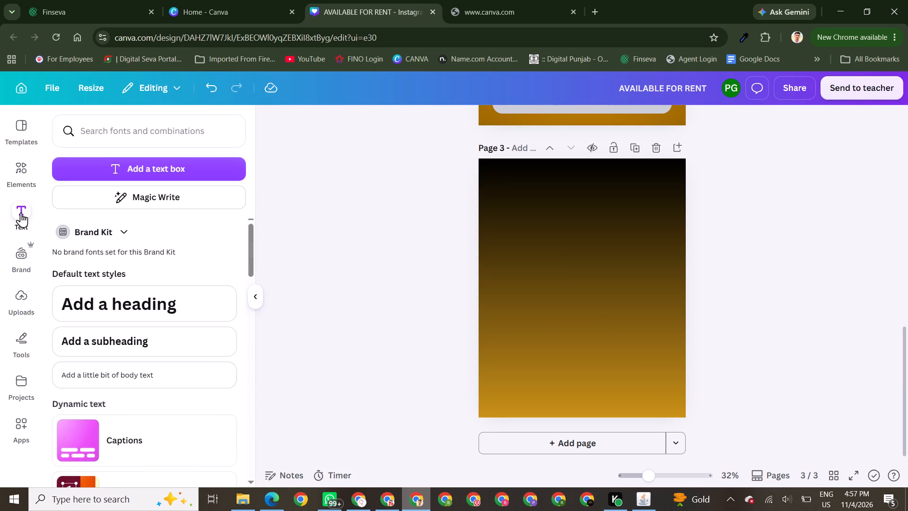
pyautogui.click(116, 312)
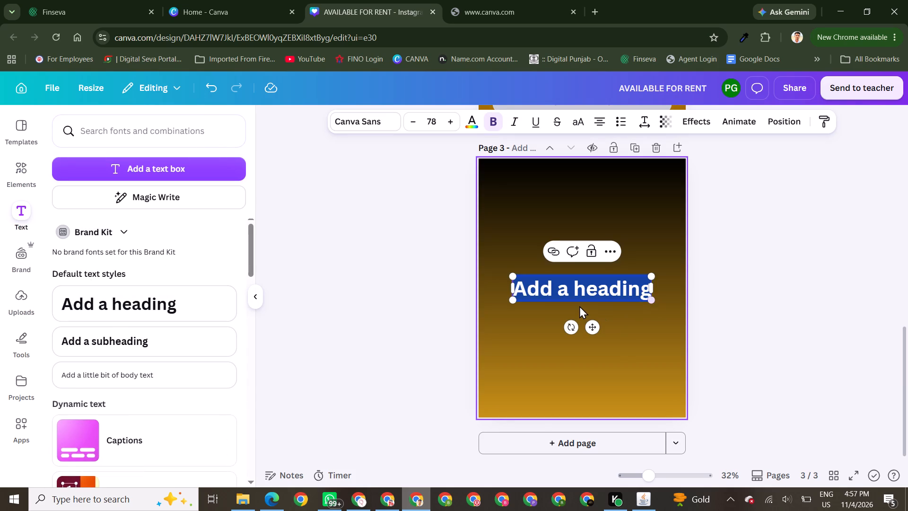
pyautogui.write('AVAILABLE FOR')
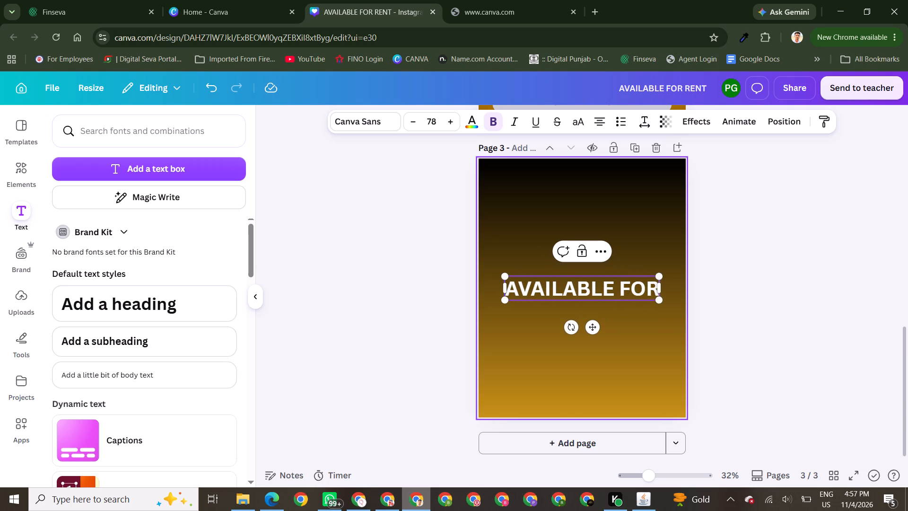
pyautogui.press('space')
pyautogui.write('SL')
pyautogui.press('BackSpace')
pyautogui.write('ALE')
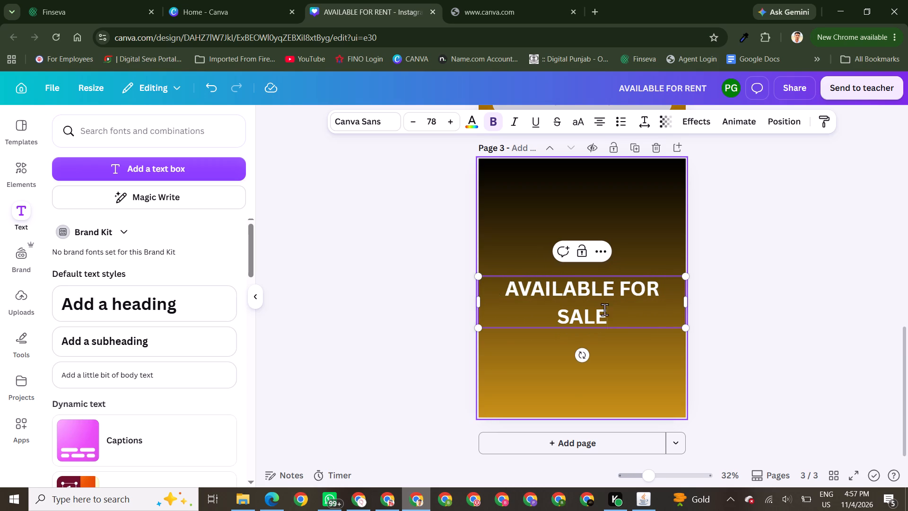
# Shrink the heading to about font size 50 on a single line and center it near the top of page 3.
pyautogui.moveTo(683, 326); pyautogui.dragTo(640, 294)
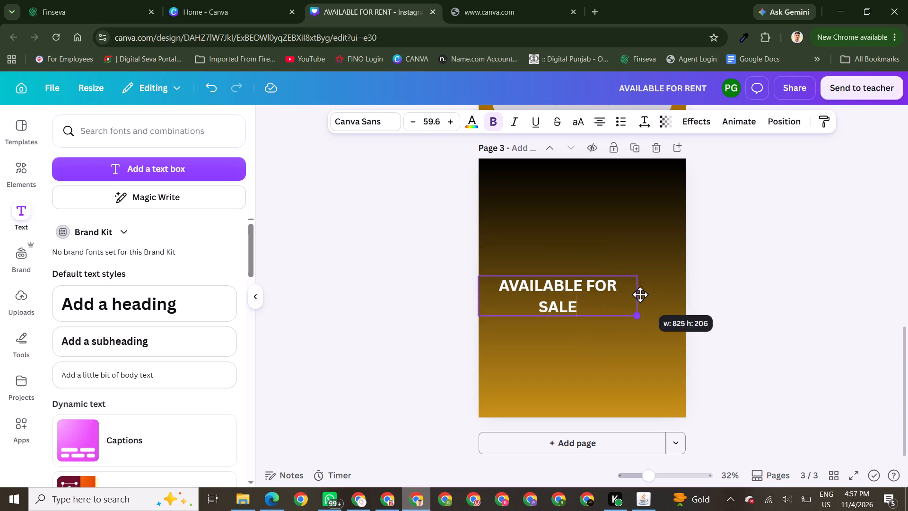
pyautogui.moveTo(640, 294); pyautogui.dragTo(615, 286)
pyautogui.moveTo(614, 290); pyautogui.dragTo(663, 282)
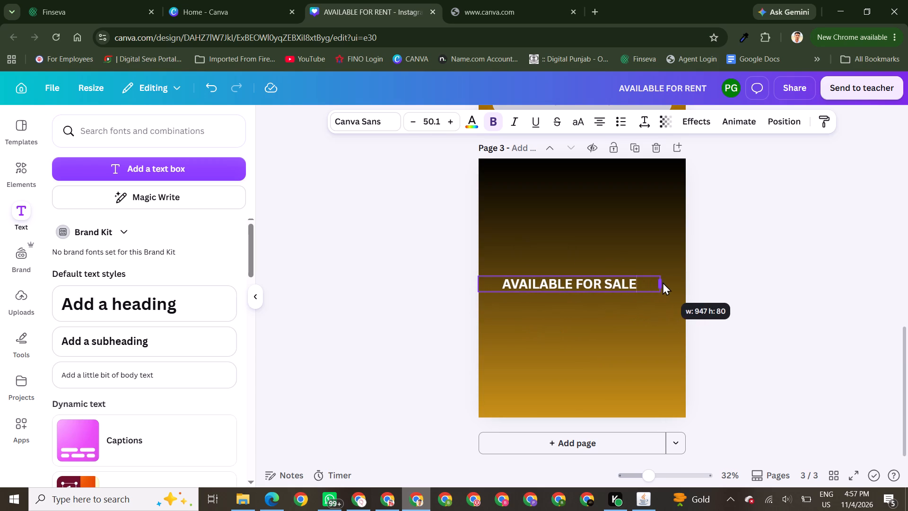
pyautogui.moveTo(663, 282); pyautogui.dragTo(630, 280)
pyautogui.moveTo(564, 319); pyautogui.dragTo(611, 254)
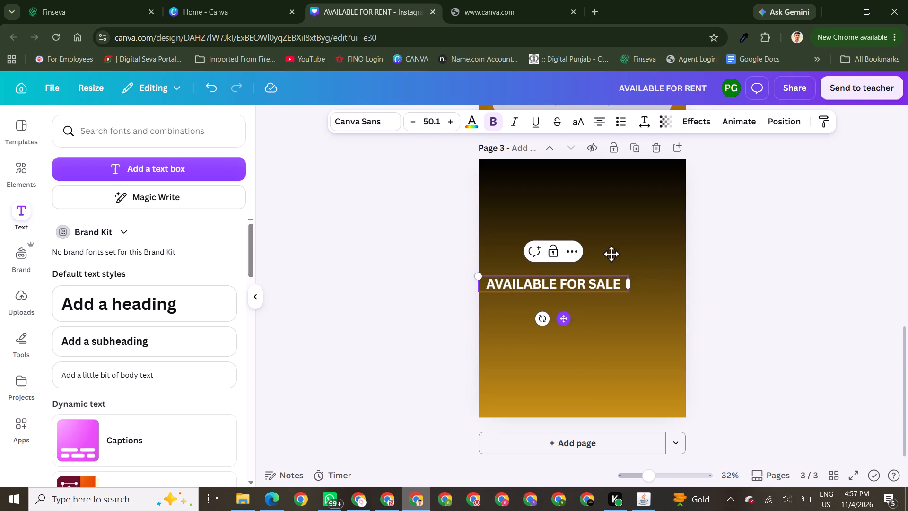
pyautogui.moveTo(611, 254); pyautogui.dragTo(592, 212)
pyautogui.tripleClick(750, 253)
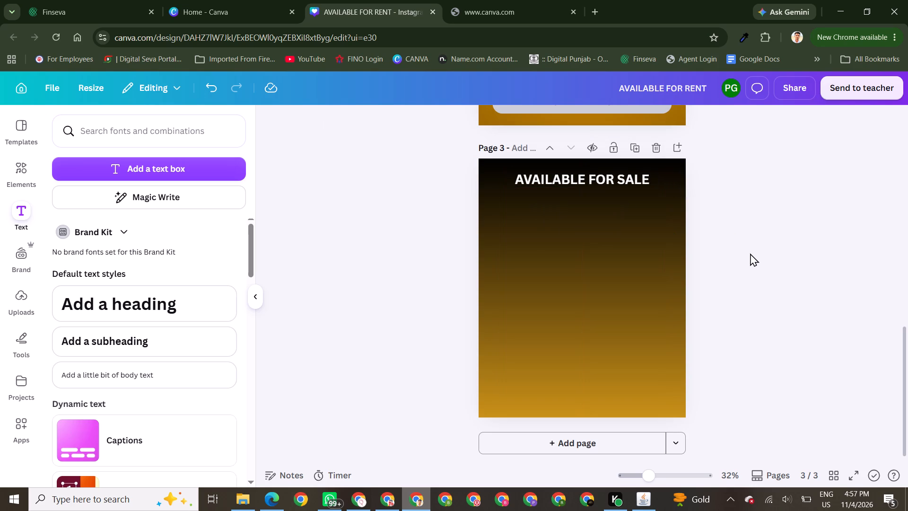
# Change the "AVAILABLE FOR SALE" heading's font to Anton.
pyautogui.click(591, 176)
pyautogui.click(353, 121)
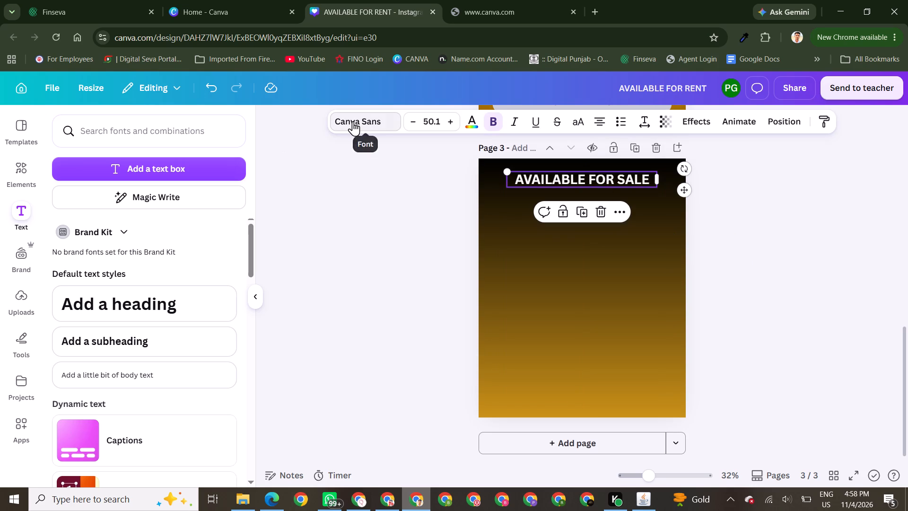
pyautogui.click(107, 254)
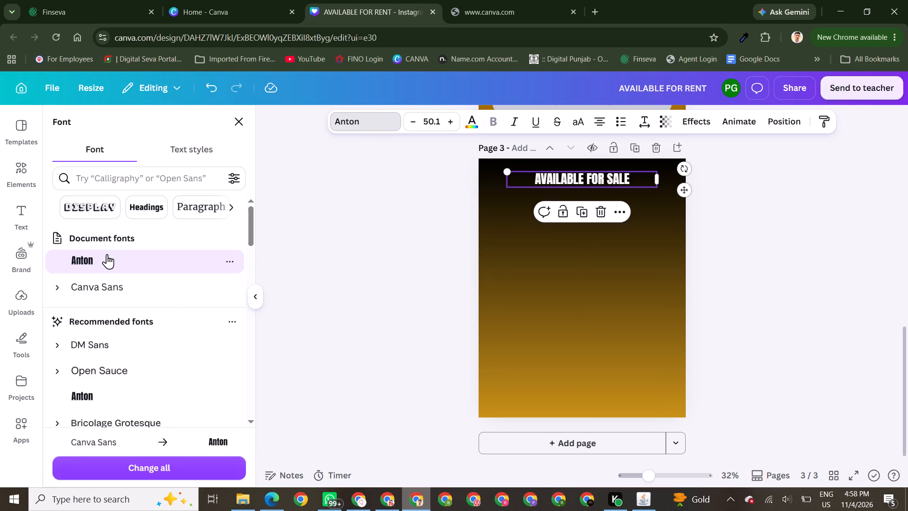
pyautogui.click(767, 281)
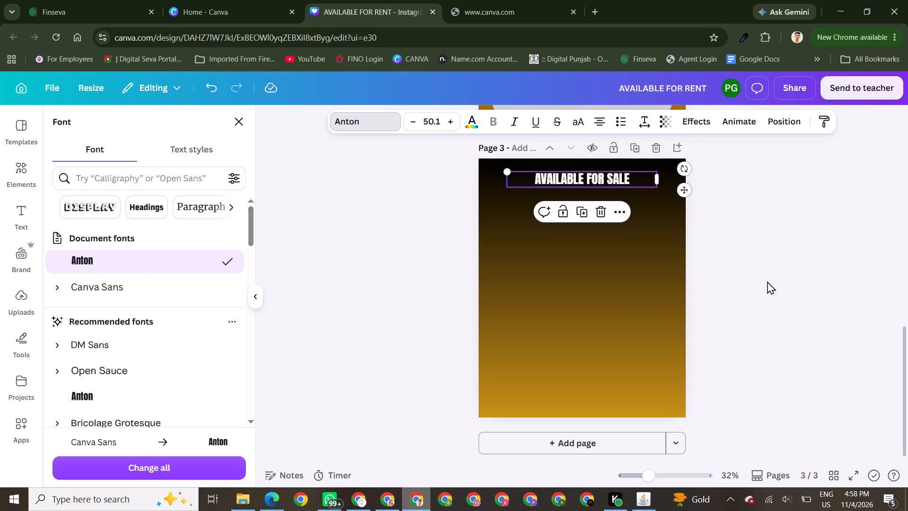
pyautogui.click(767, 281)
# Color the "AVAILABLE FOR SALE" heading with the circular gradient of #eb9c00 and #9b6700.
pyautogui.click(606, 182)
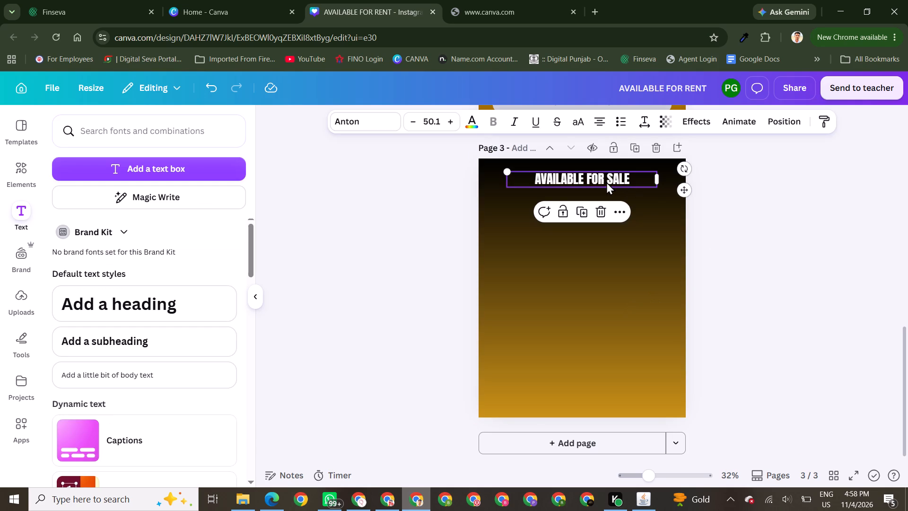
pyautogui.click(471, 124)
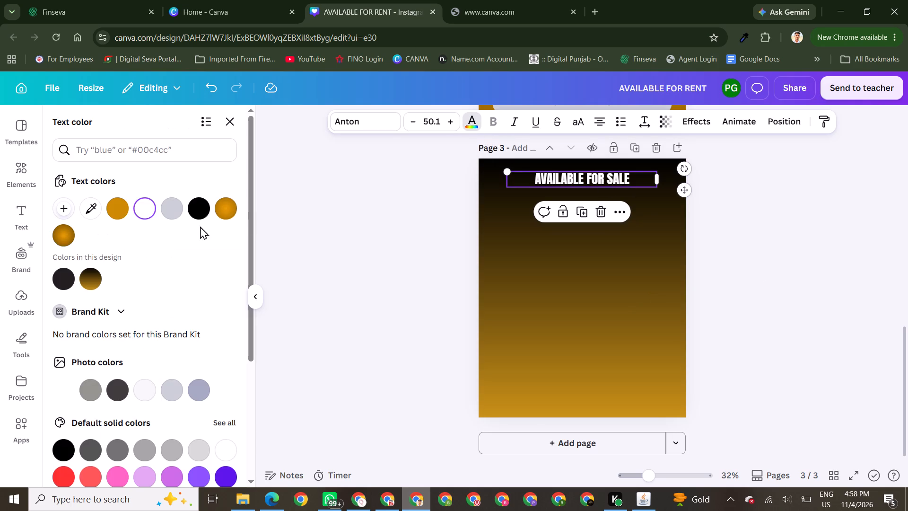
pyautogui.click(112, 206)
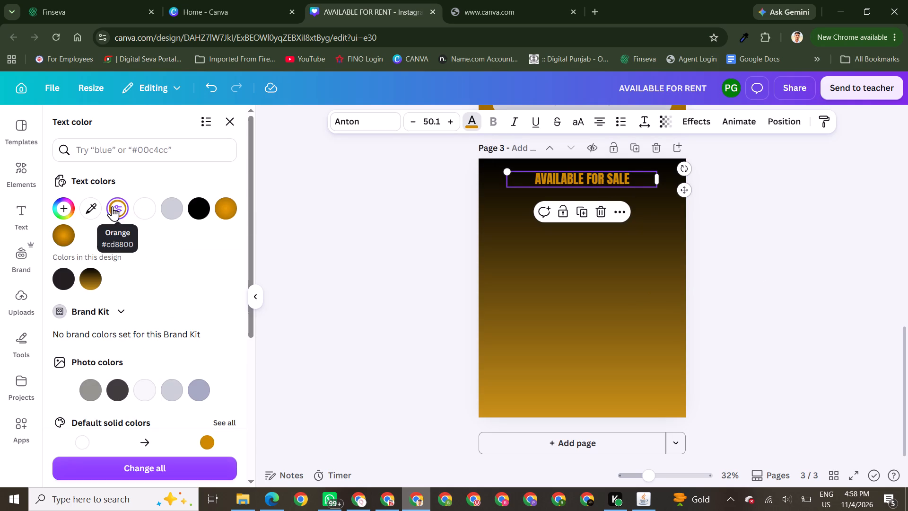
pyautogui.click(236, 208)
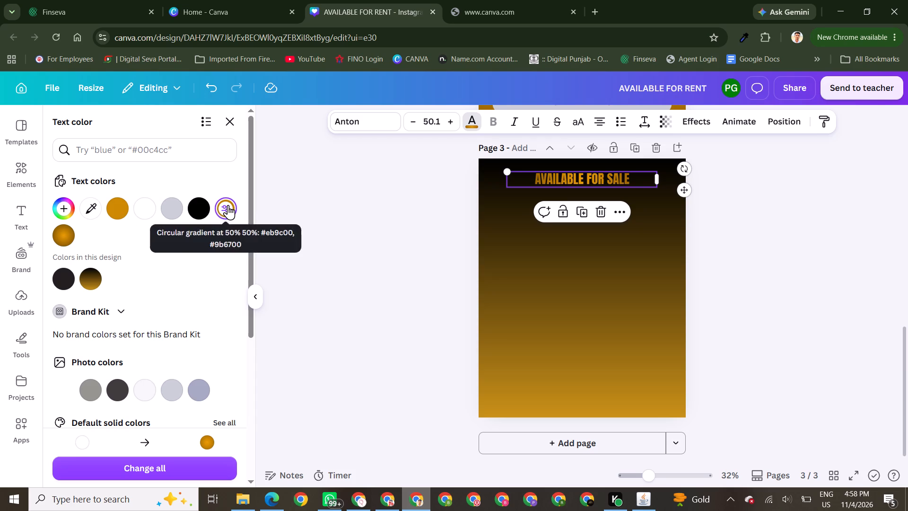
pyautogui.click(228, 205)
pyautogui.click(228, 205)
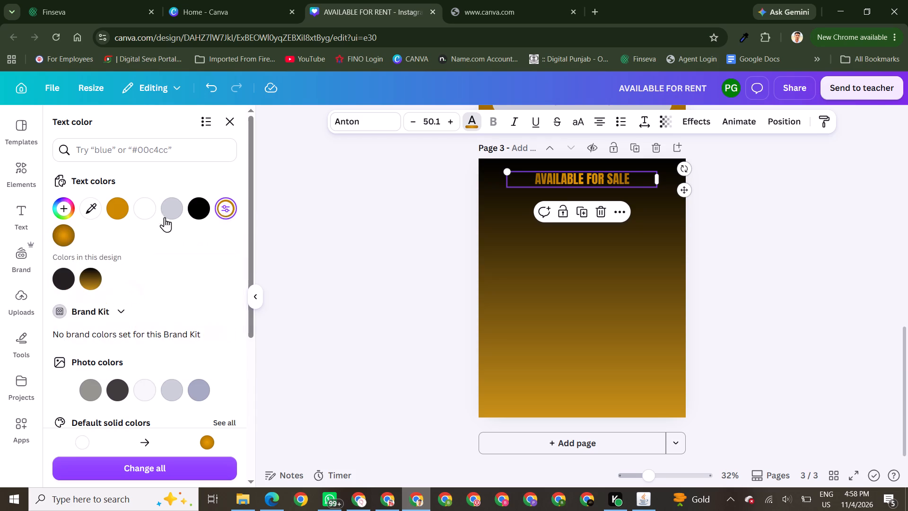
pyautogui.click(60, 233)
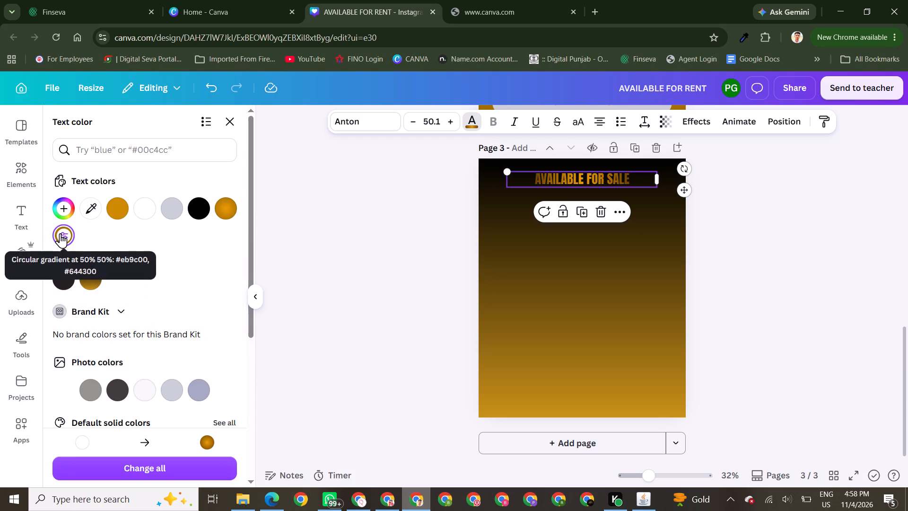
pyautogui.click(235, 215)
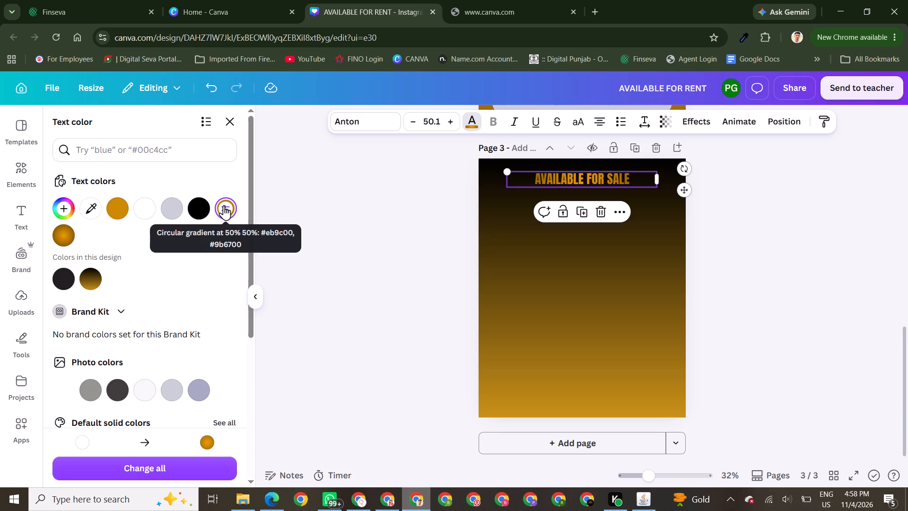
# Lighten the heading's circular gradient, setting the darker color to about #C28100 and brightening the #eb9c00 color.
pyautogui.click(224, 205)
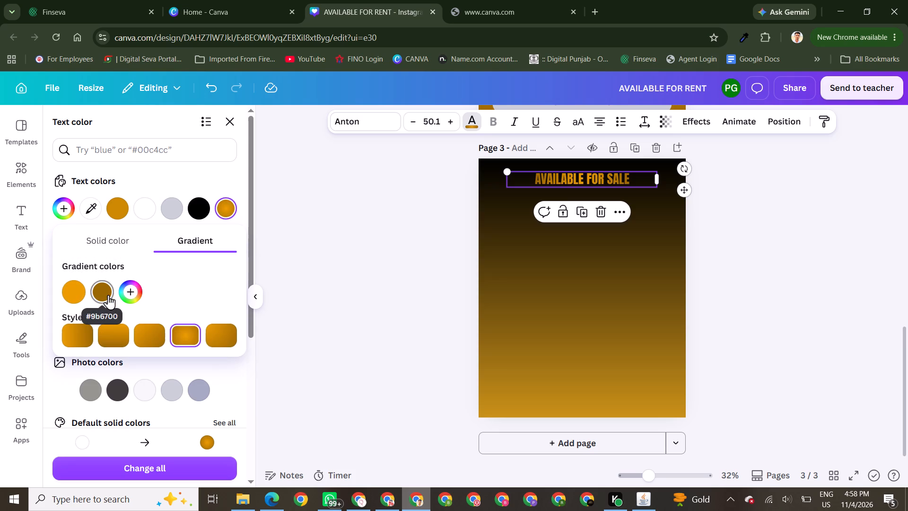
pyautogui.click(108, 295)
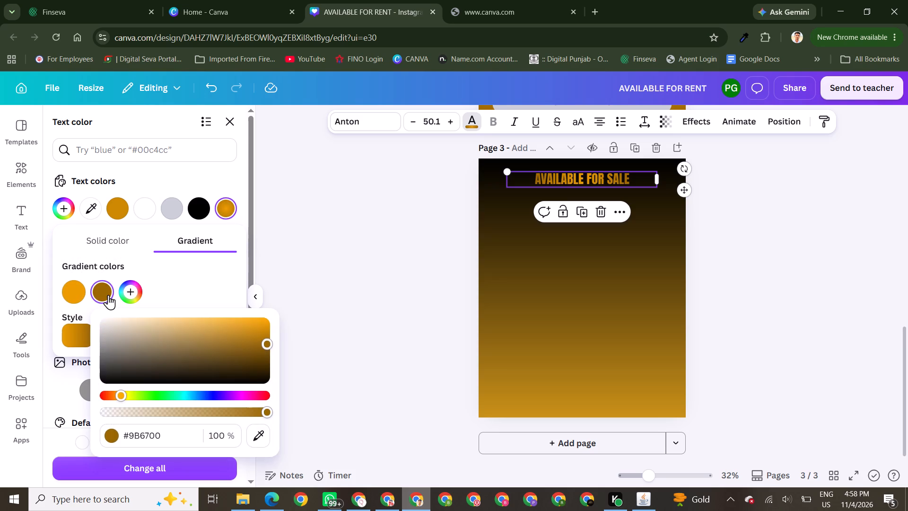
pyautogui.moveTo(269, 344); pyautogui.dragTo(270, 335)
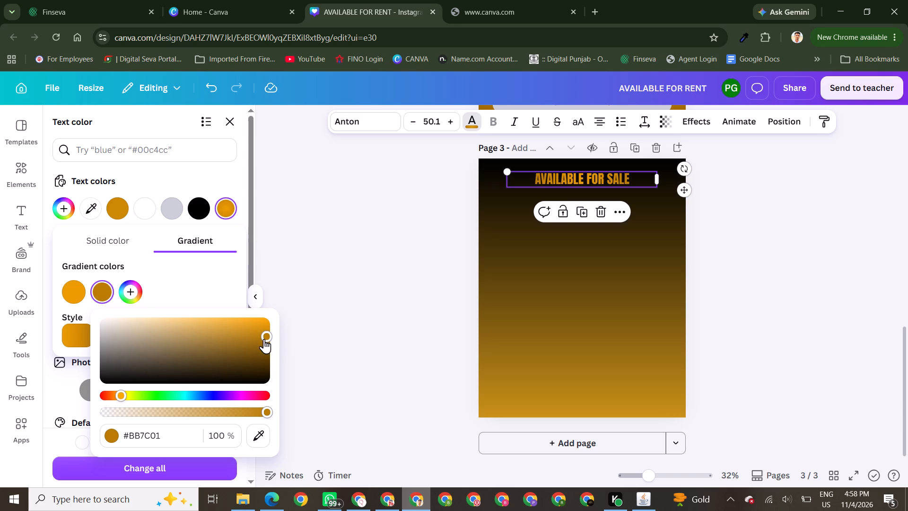
pyautogui.moveTo(270, 334); pyautogui.dragTo(285, 347)
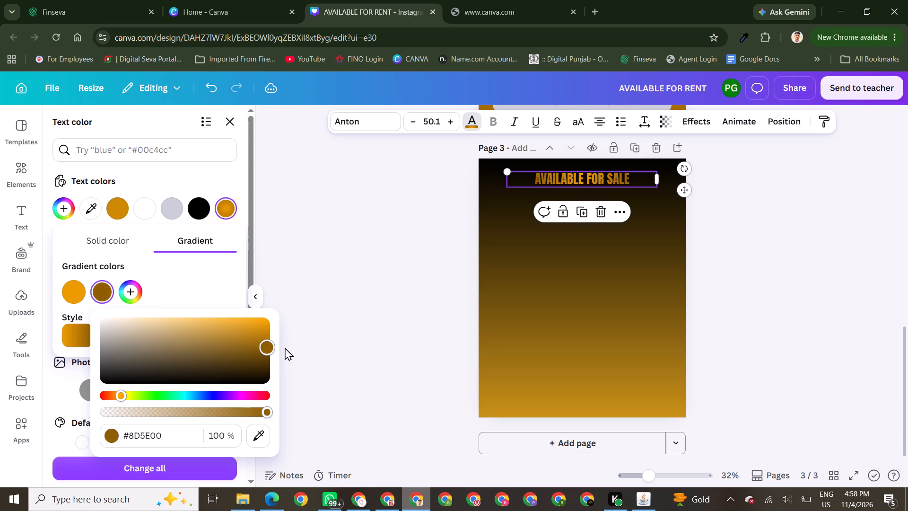
pyautogui.moveTo(285, 347); pyautogui.dragTo(286, 335)
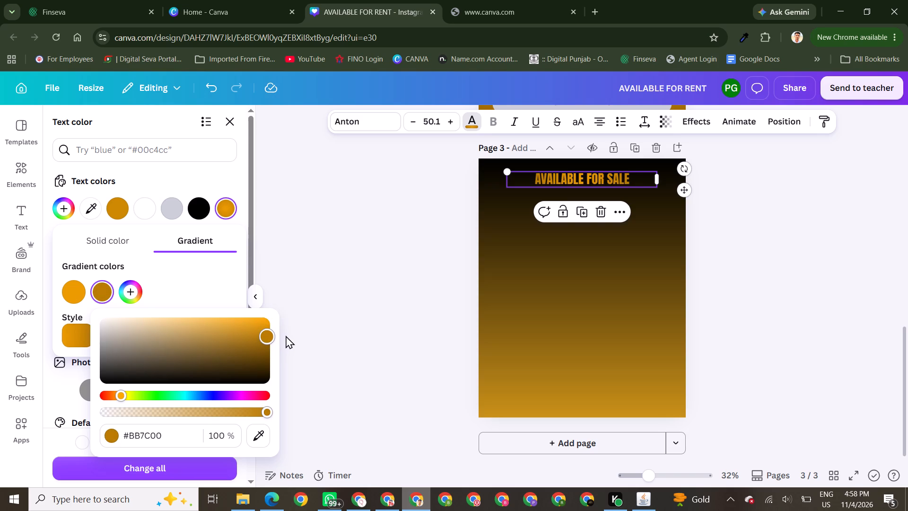
pyautogui.moveTo(286, 335); pyautogui.dragTo(286, 335)
pyautogui.moveTo(286, 335); pyautogui.dragTo(286, 334)
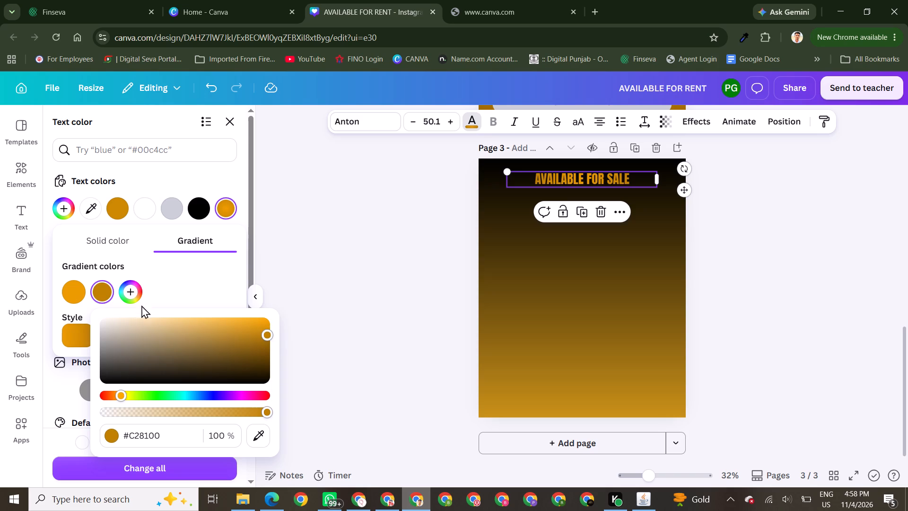
pyautogui.click(67, 293)
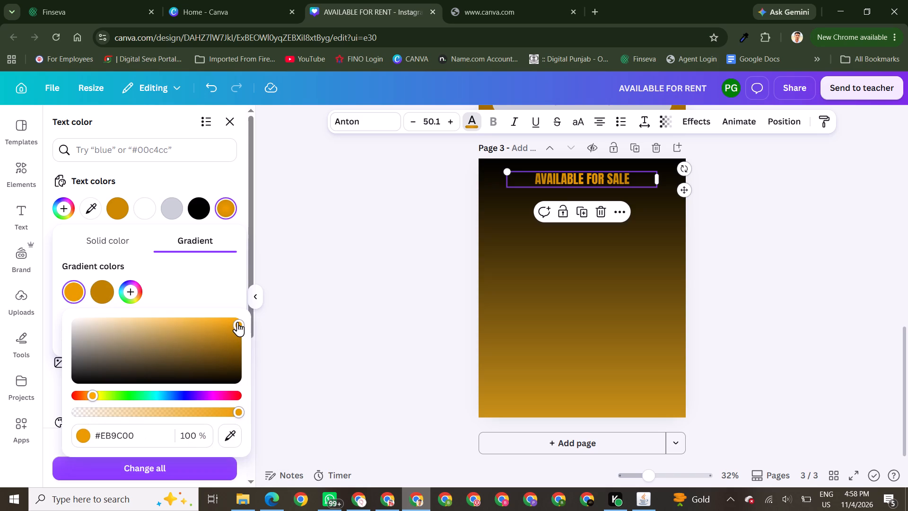
pyautogui.moveTo(237, 322); pyautogui.dragTo(241, 315)
pyautogui.tripleClick(394, 223)
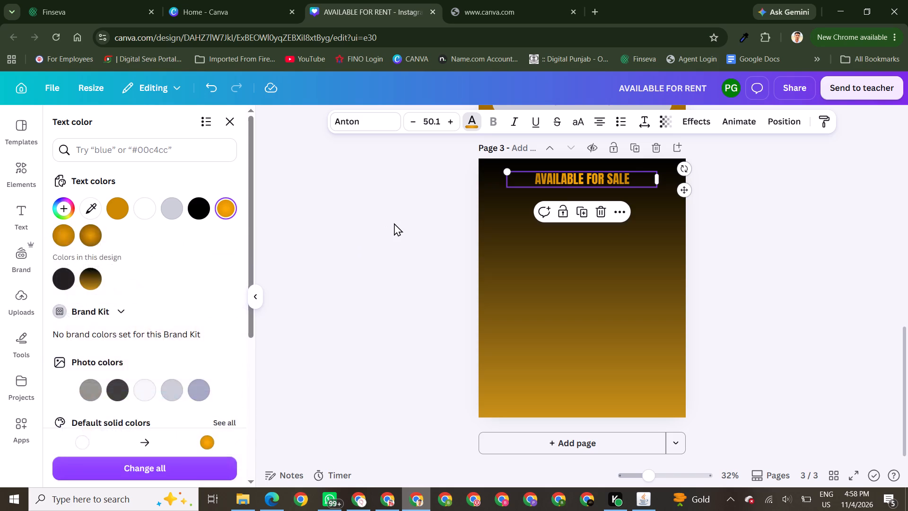
pyautogui.doubleClick(394, 223)
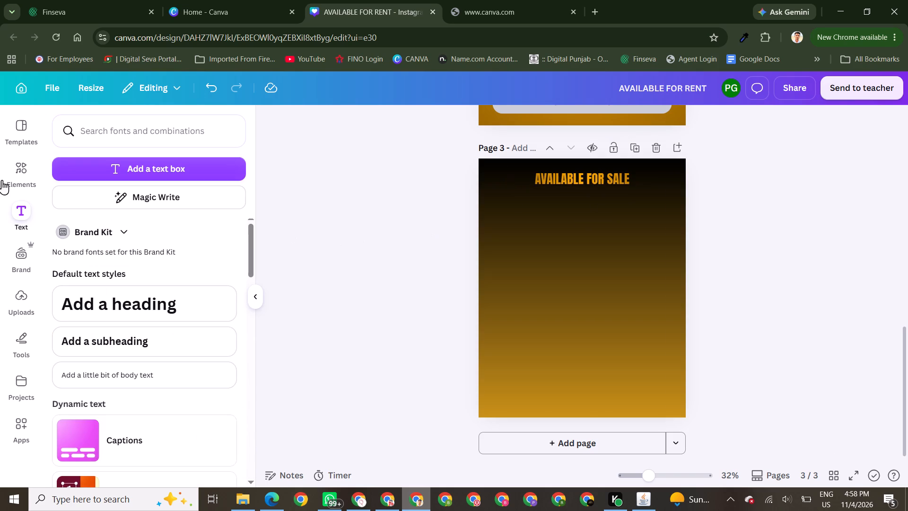
# Insert the recently used thin divider line with the central ornament on page 3 and color it gold.
pyautogui.click(25, 176)
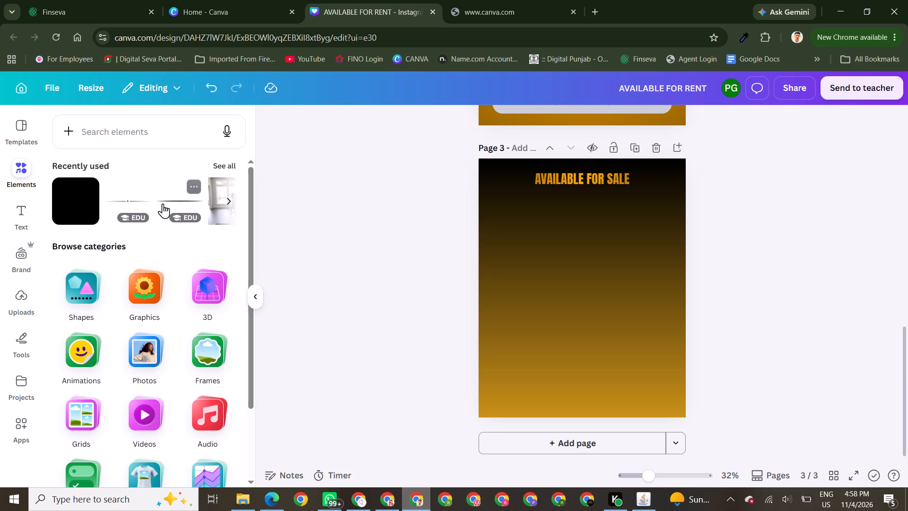
pyautogui.click(129, 203)
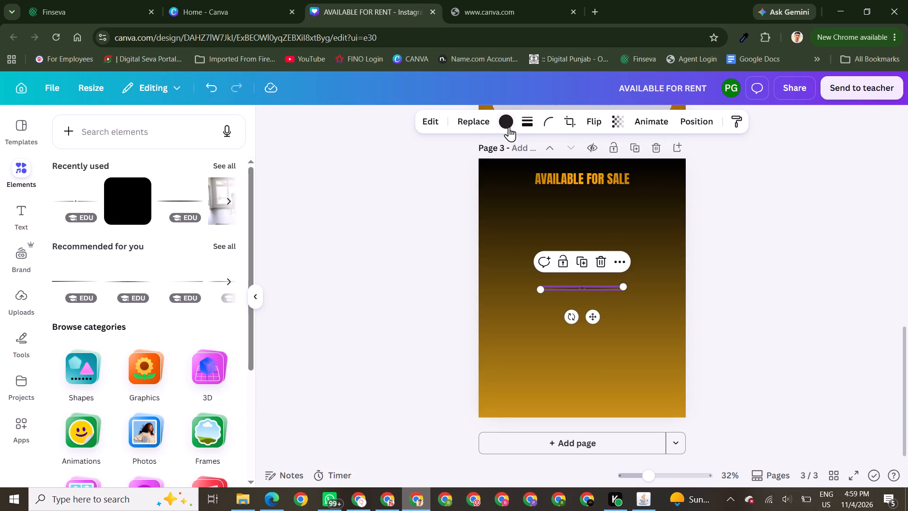
pyautogui.click(506, 120)
pyautogui.click(114, 208)
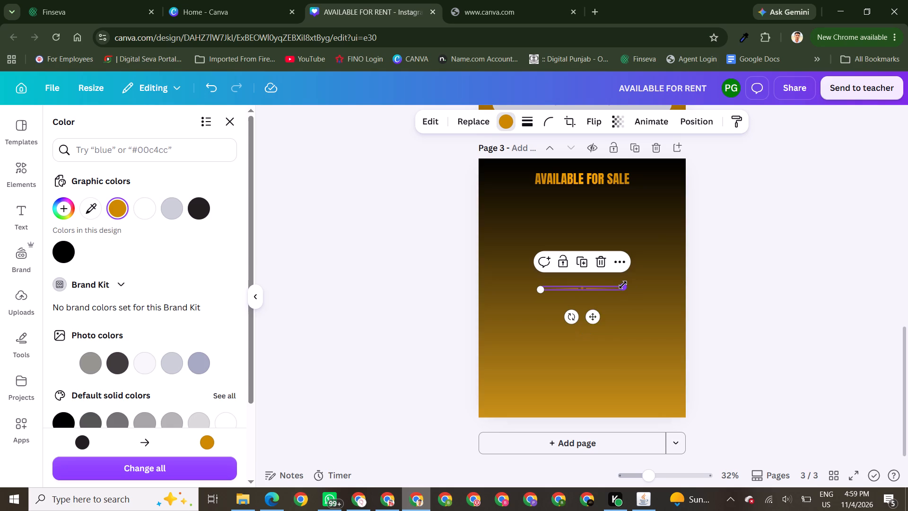
# Widen the gold divider to about two-thirds of the page width and center it just below the "AVAILABLE FOR SALE" heading.
pyautogui.moveTo(623, 285); pyautogui.dragTo(674, 261)
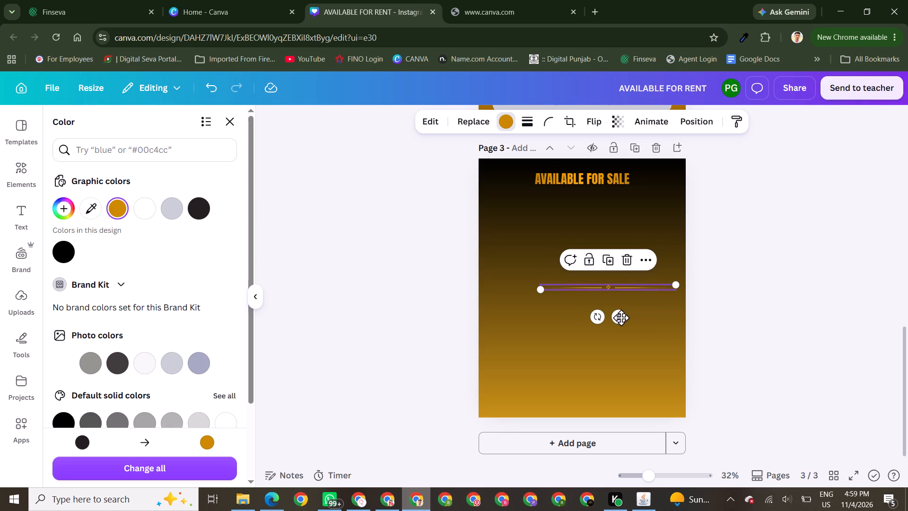
pyautogui.moveTo(618, 317); pyautogui.dragTo(591, 223)
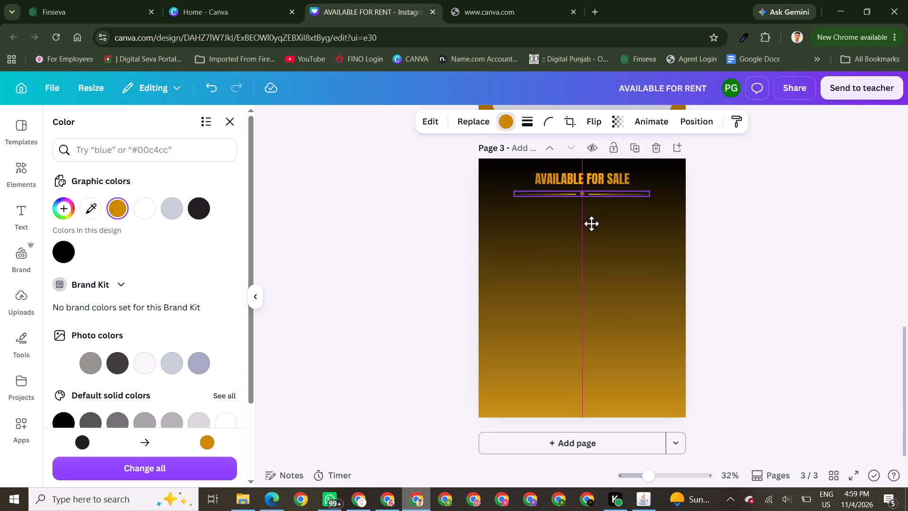
pyautogui.moveTo(591, 223); pyautogui.dragTo(591, 223)
pyautogui.tripleClick(745, 249)
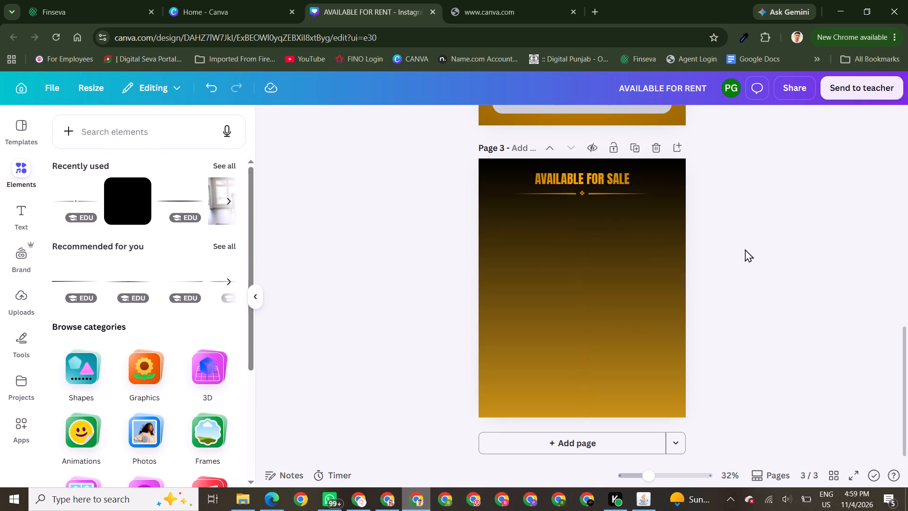
pyautogui.tripleClick(745, 249)
pyautogui.click(745, 249)
# Duplicate the "AVAILABLE FOR SALE" heading, place the copy below the divider and change its text to "200 SQ. YARDS".
pyautogui.click(12, 221)
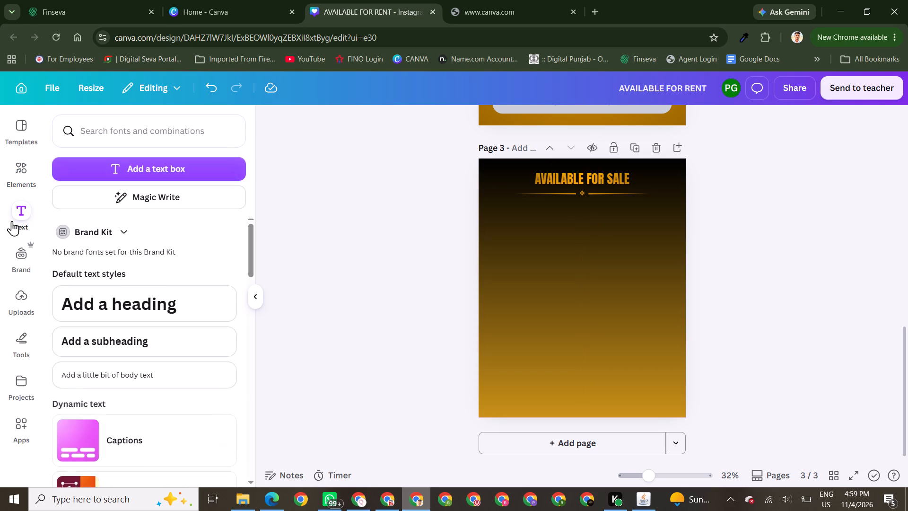
pyautogui.click(560, 179)
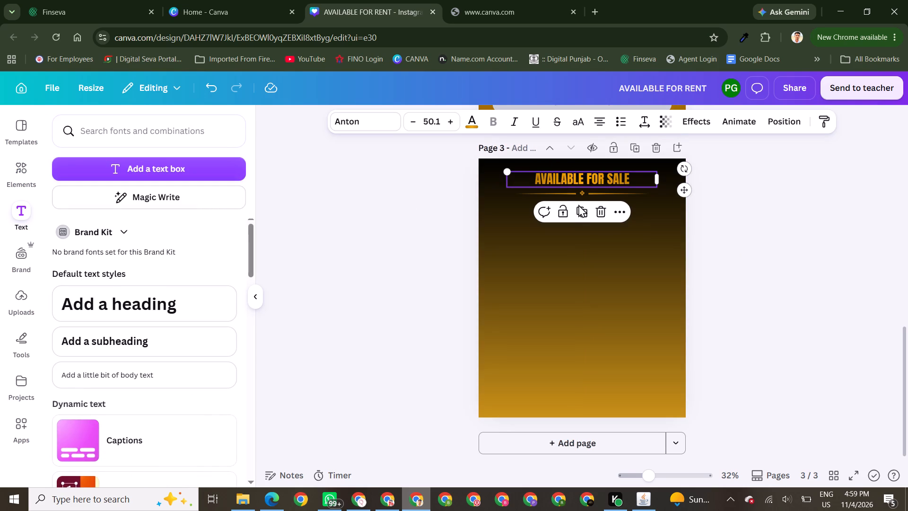
pyautogui.click(578, 214)
pyautogui.moveTo(587, 184); pyautogui.dragTo(567, 213)
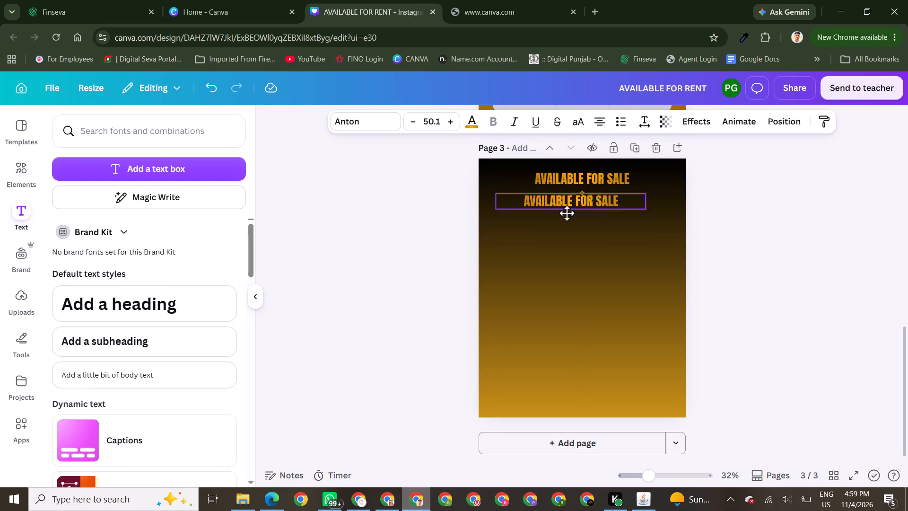
pyautogui.moveTo(567, 213); pyautogui.dragTo(559, 228)
pyautogui.click(559, 228)
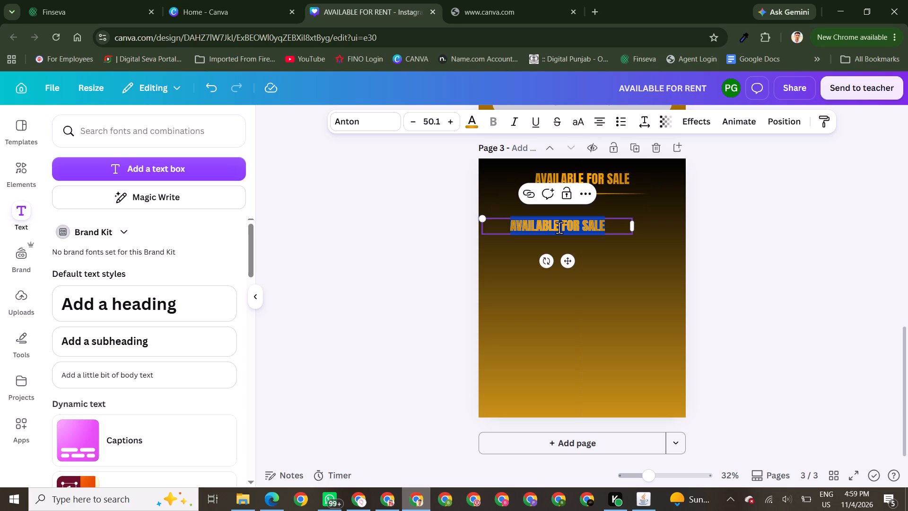
pyautogui.write('200')
pyautogui.press('space')
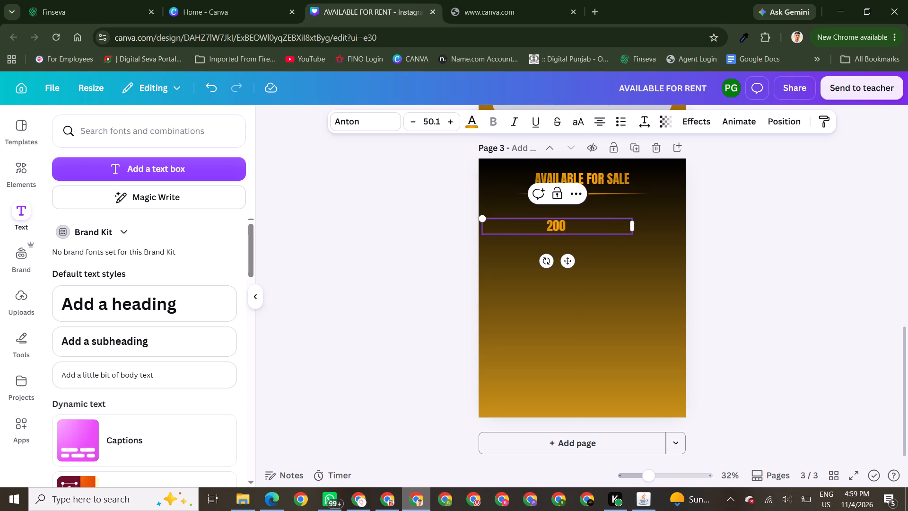
pyautogui.write('SQ. YARDS')
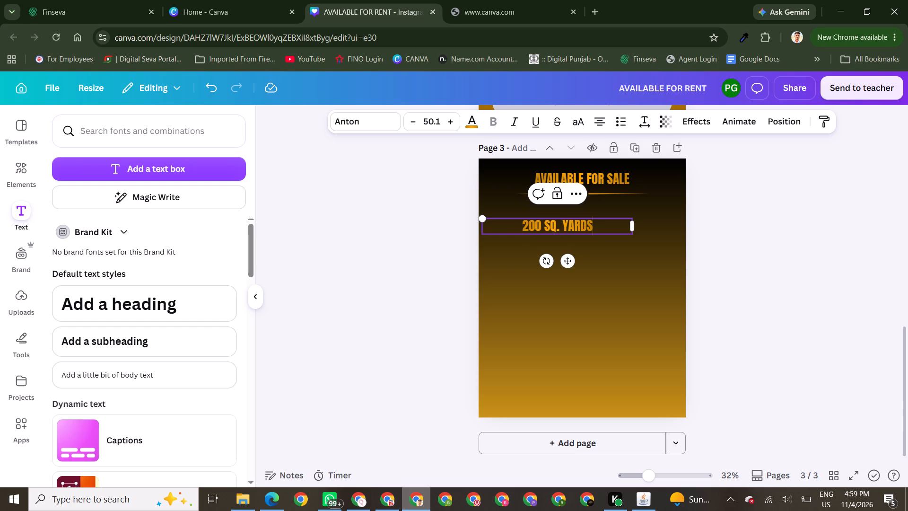
# Fit the text box to "200 SQ. YARDS", enlarge it to font size 120 and center it just below the divider.
pyautogui.moveTo(633, 225); pyautogui.dragTo(632, 225)
pyautogui.moveTo(632, 225); pyautogui.dragTo(558, 222)
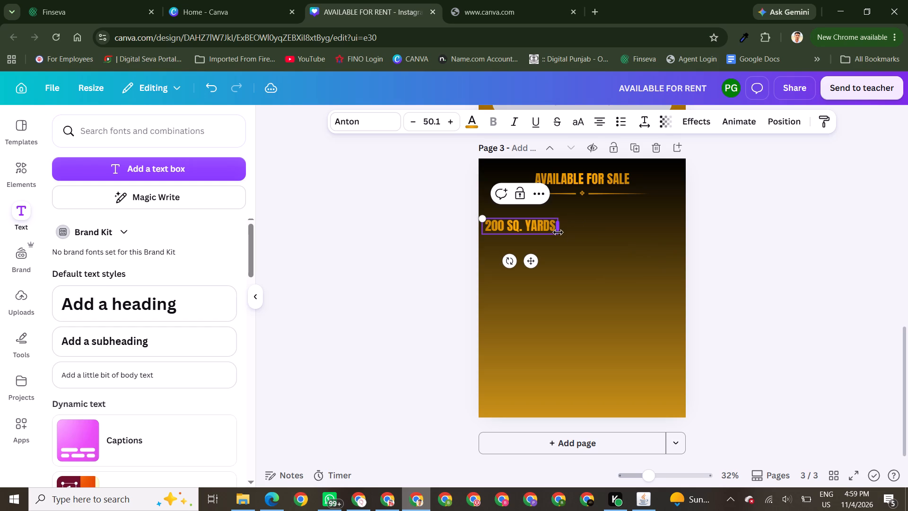
pyautogui.moveTo(558, 236); pyautogui.dragTo(660, 270)
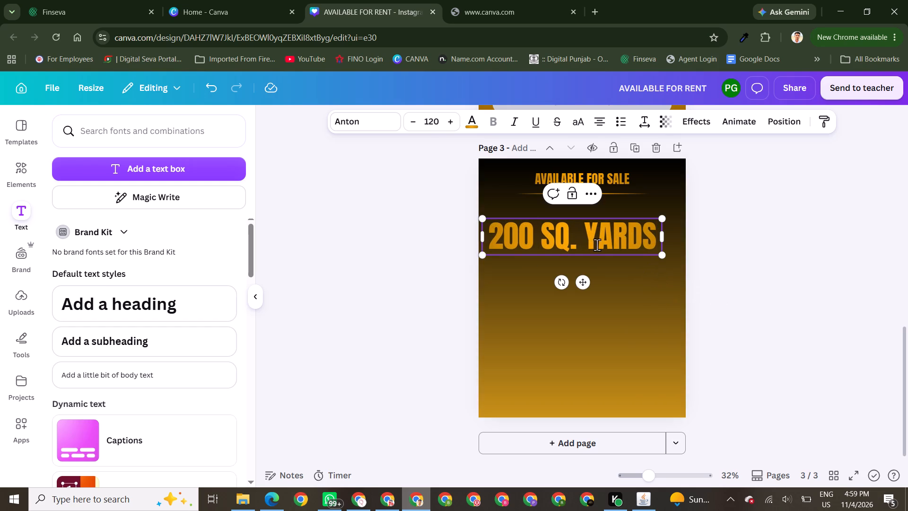
pyautogui.moveTo(597, 257); pyautogui.dragTo(608, 251)
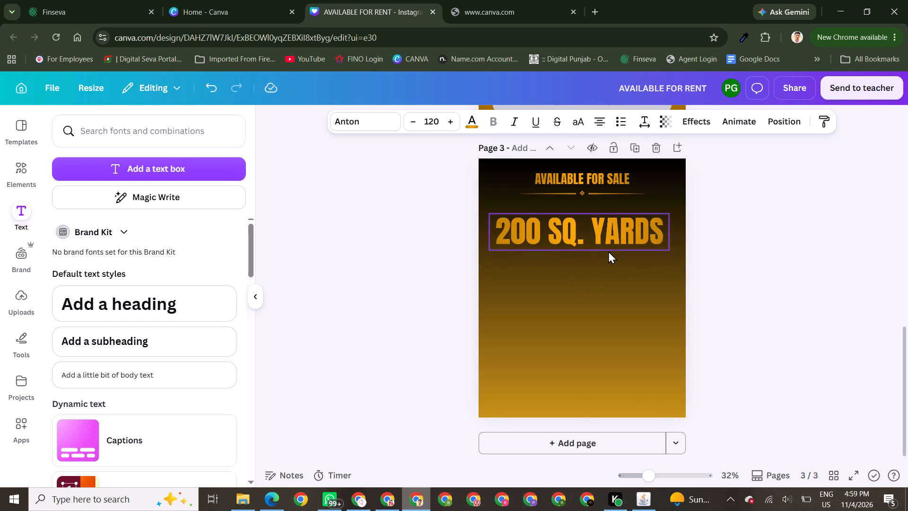
pyautogui.moveTo(608, 251); pyautogui.dragTo(607, 243)
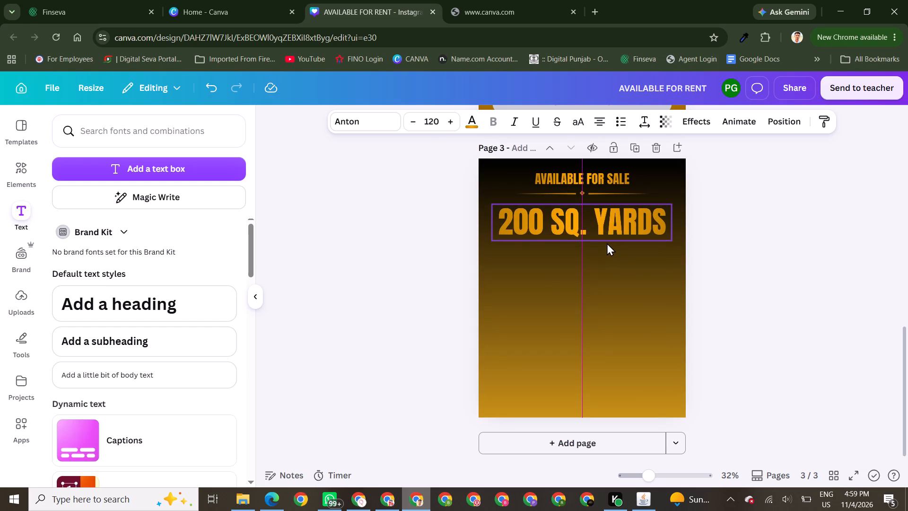
pyautogui.moveTo(607, 243); pyautogui.dragTo(608, 243)
pyautogui.tripleClick(763, 264)
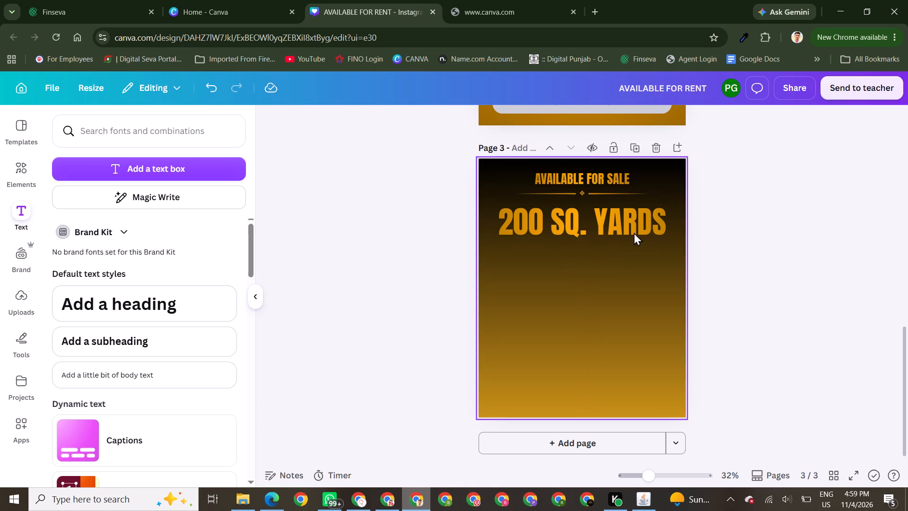
# Duplicate the "200 SQ. YARDS" line, center the copy directly beneath it and change its text to "BUILT-UP HOUSE".
pyautogui.click(620, 226)
pyautogui.click(584, 176)
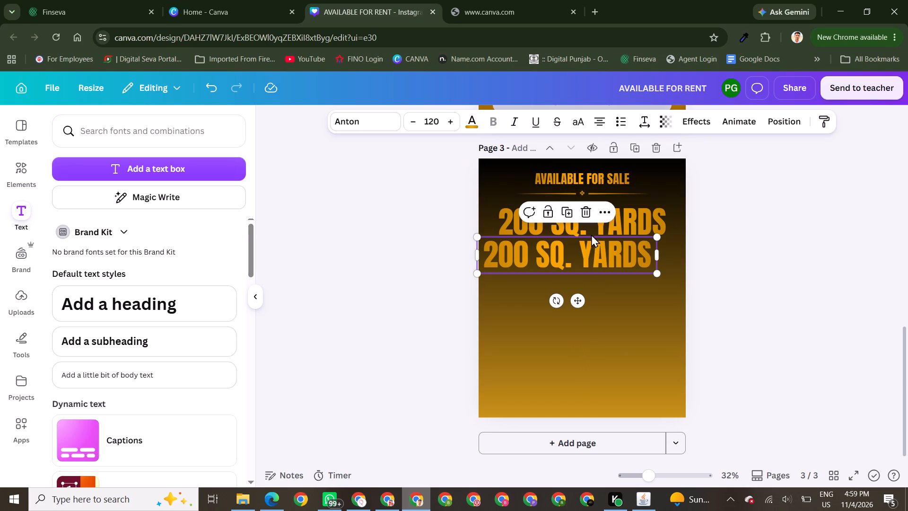
pyautogui.moveTo(595, 255); pyautogui.dragTo(610, 258)
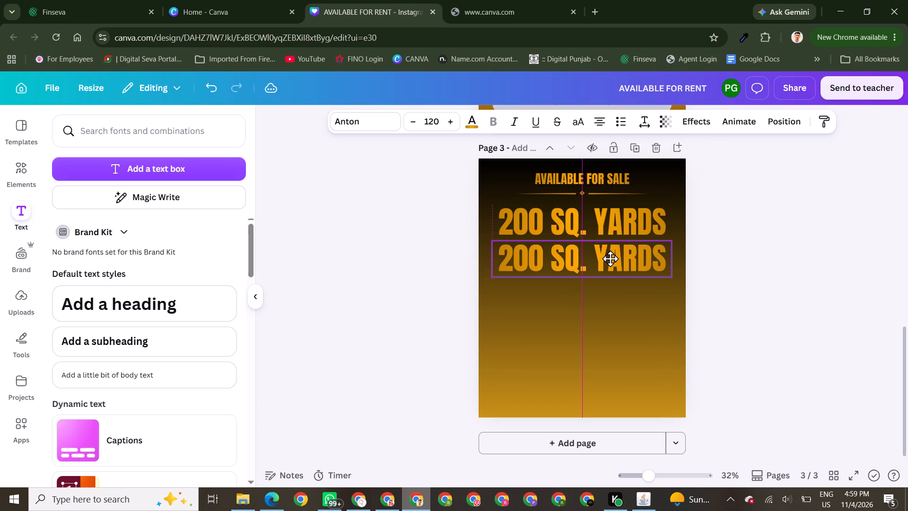
pyautogui.moveTo(610, 258); pyautogui.dragTo(610, 258)
pyautogui.click(610, 258)
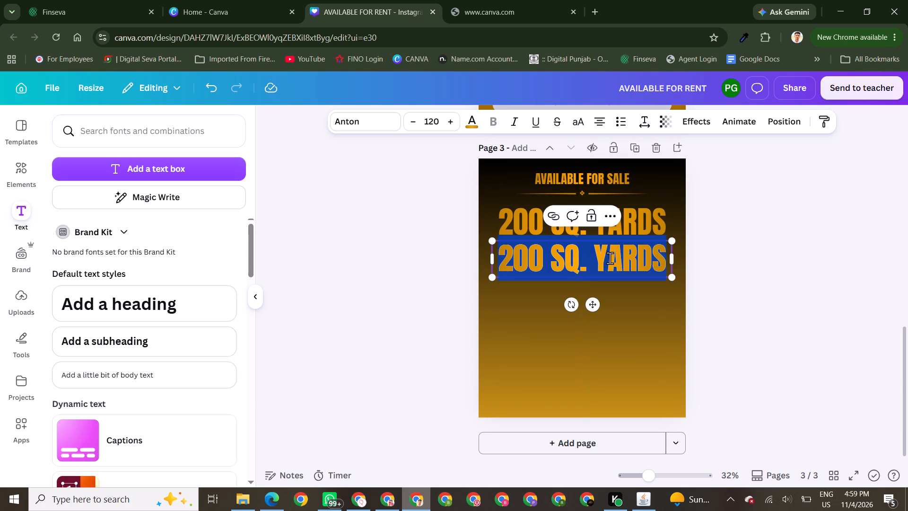
pyautogui.press('b')
pyautogui.press('u')
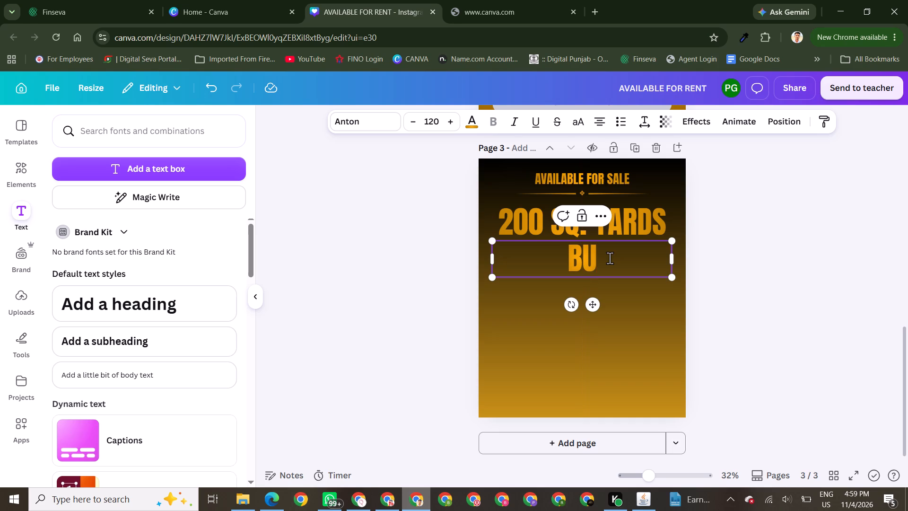
pyautogui.write('ILT-UP')
pyautogui.press('space')
pyautogui.write('HOUSE')
pyautogui.tripleClick(764, 301)
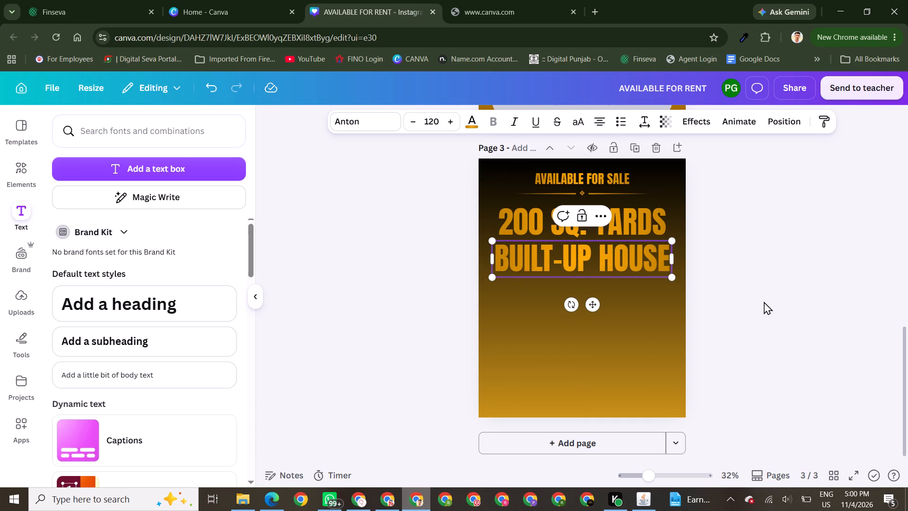
pyautogui.doubleClick(764, 301)
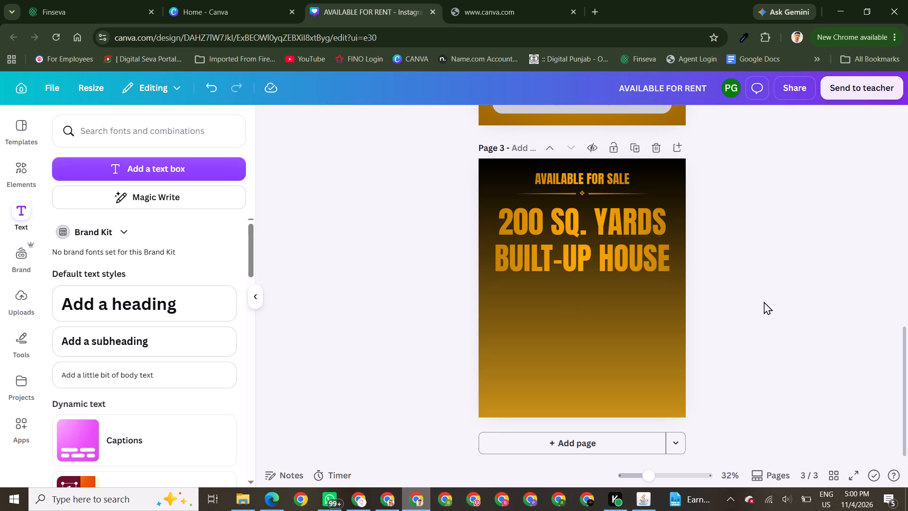
# Duplicate the "BUILT-UP HOUSE" line directly beneath itself and change the copy's text to "BASEMENT + 2.5 FLOORS".
pyautogui.click(551, 264)
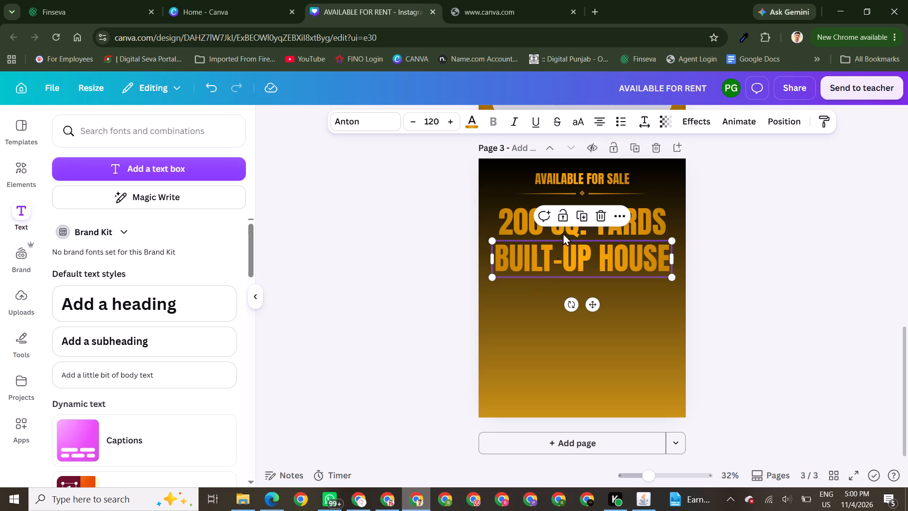
pyautogui.click(580, 217)
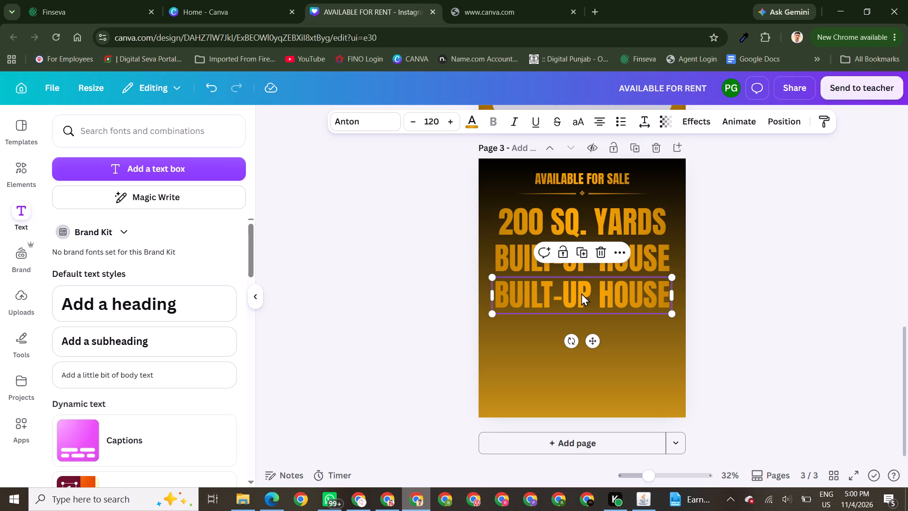
pyautogui.click(581, 293)
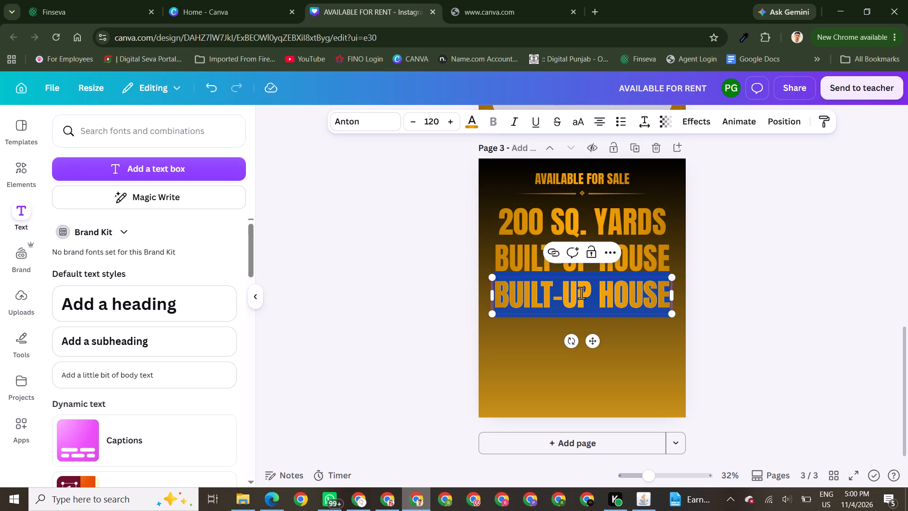
pyautogui.write('BASEMENT')
pyautogui.press('space')
pyautogui.hotkey('shift', '+')
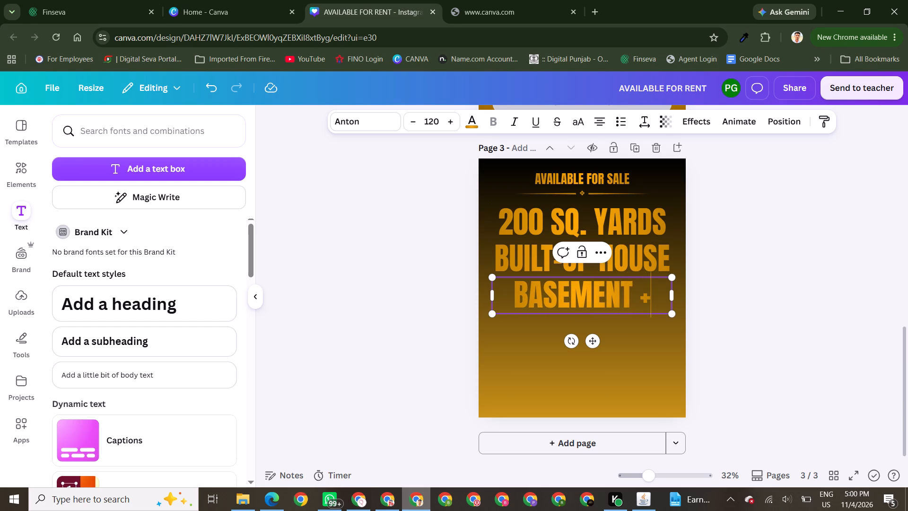
pyautogui.press('space')
pyautogui.write('2.5')
pyautogui.press('space')
pyautogui.write('FLOORS')
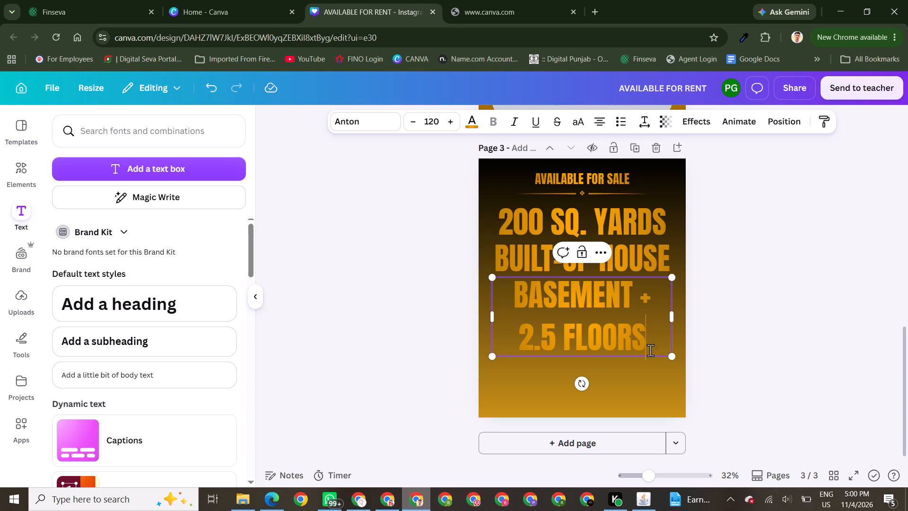
# Shrink "BASEMENT + 2.5 FLOORS" to font size 64.3 and widen its box to the width of the line above, fitting it on one line.
pyautogui.moveTo(671, 357); pyautogui.dragTo(590, 316)
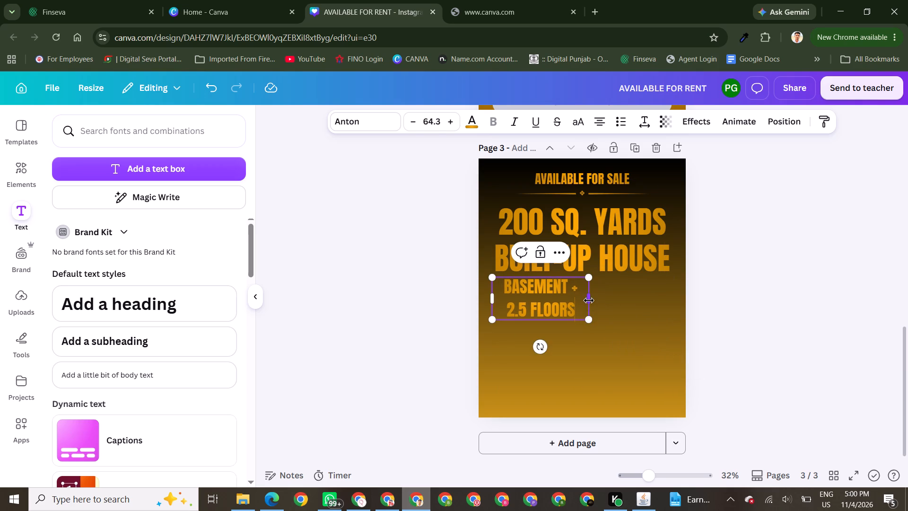
pyautogui.moveTo(589, 300); pyautogui.dragTo(665, 297)
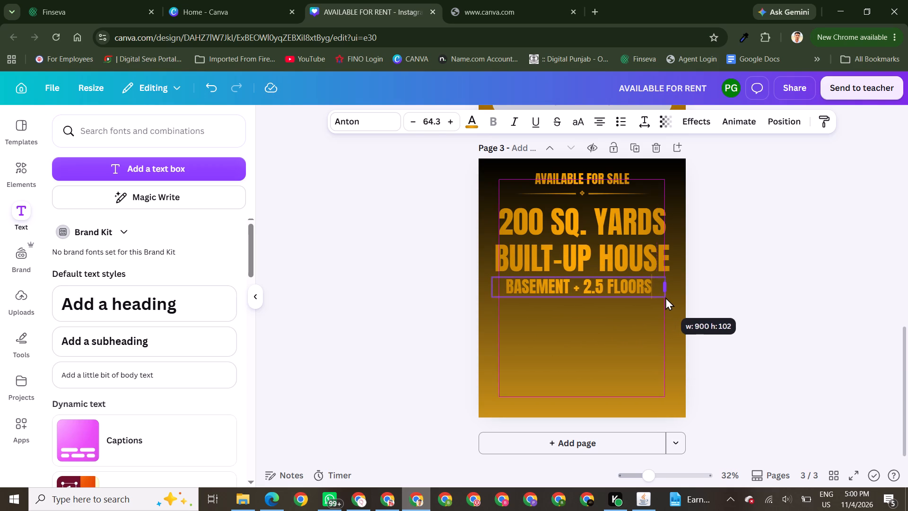
pyautogui.moveTo(665, 297); pyautogui.dragTo(672, 297)
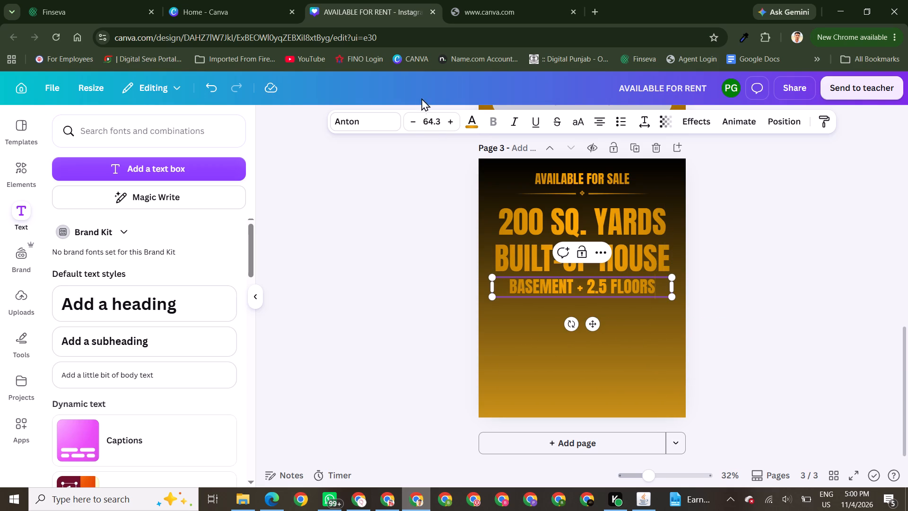
# Change the text color of "BASEMENT + 2.5 FLOORS" to white (#ffffff).
pyautogui.click(475, 129)
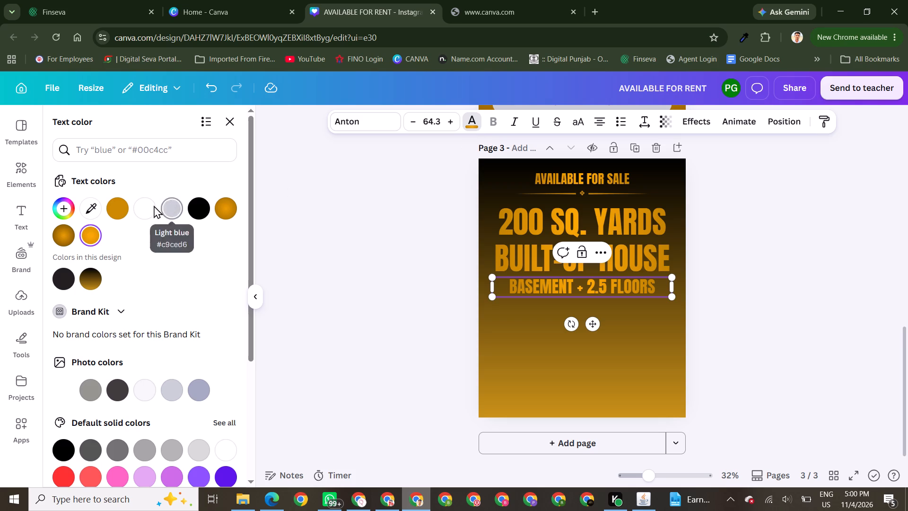
pyautogui.click(146, 208)
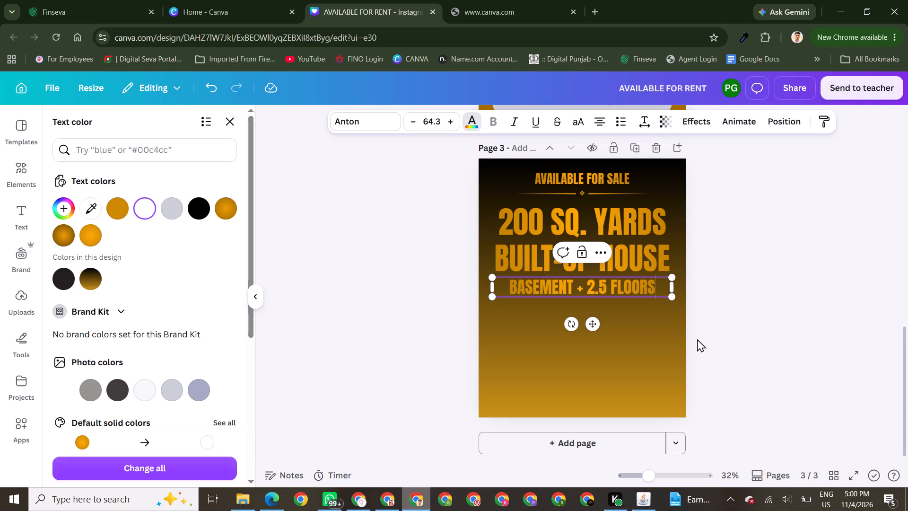
pyautogui.doubleClick(697, 339)
pyautogui.click(609, 291)
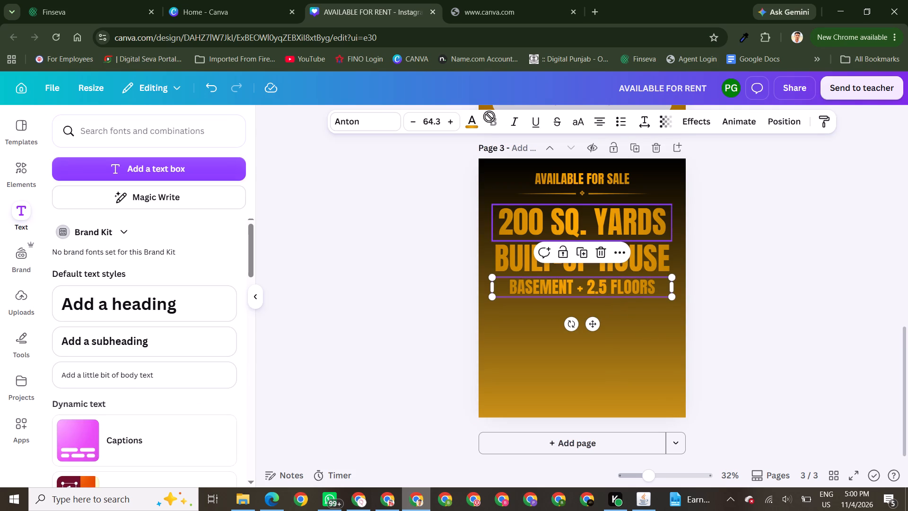
pyautogui.click(474, 125)
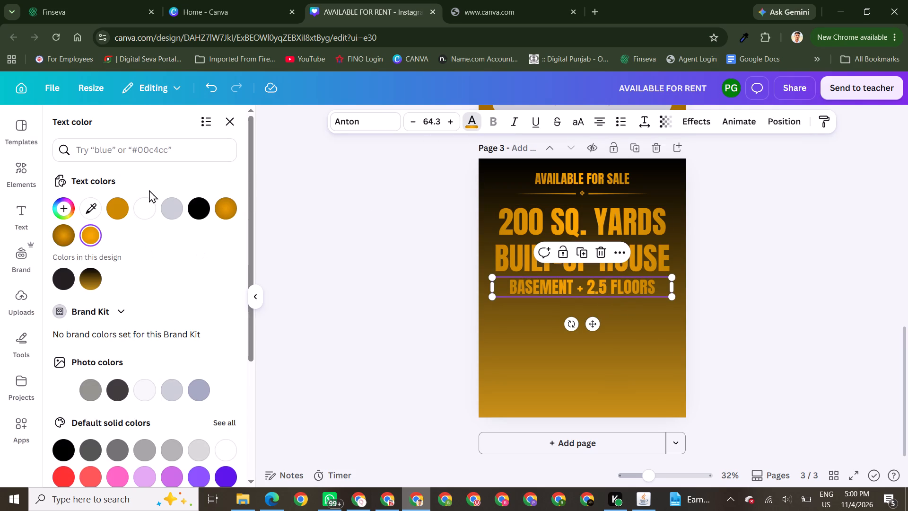
pyautogui.click(146, 203)
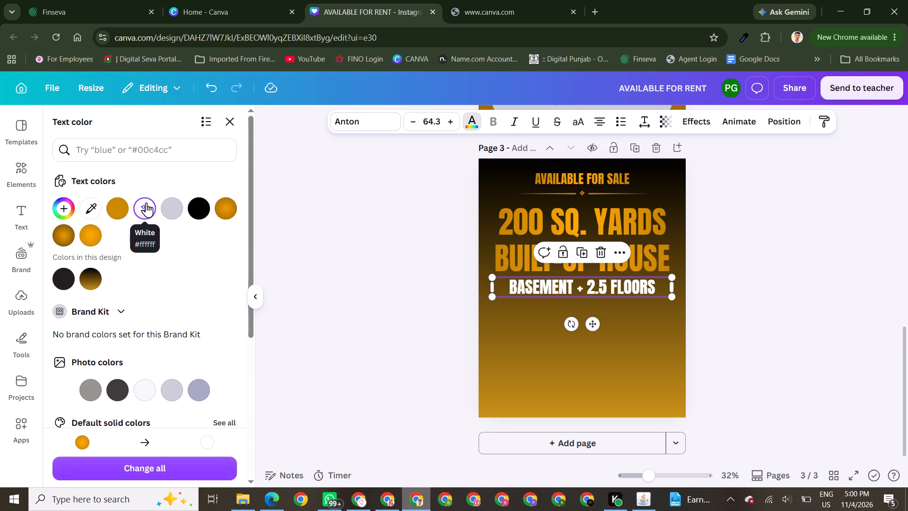
# Set the transparency of the "BASEMENT + 2.5 FLOORS" line to 70.
pyautogui.click(664, 124)
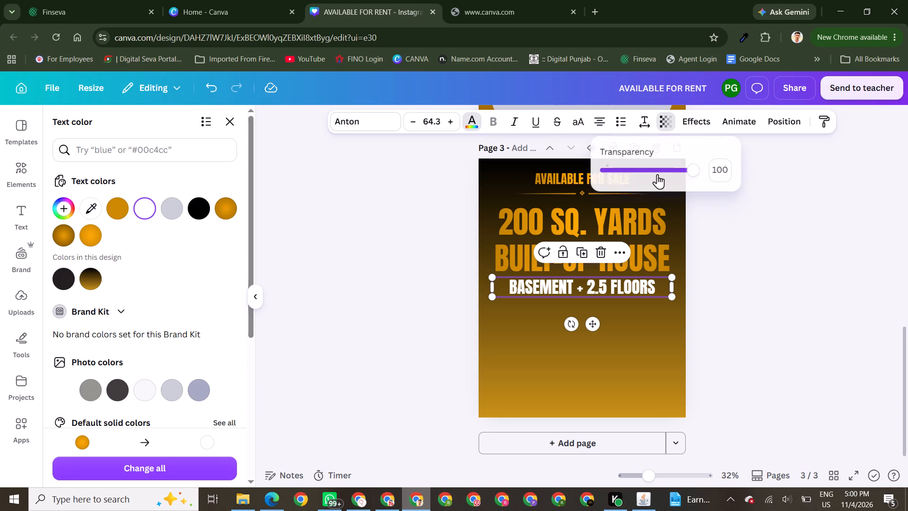
pyautogui.moveTo(690, 172); pyautogui.dragTo(663, 172)
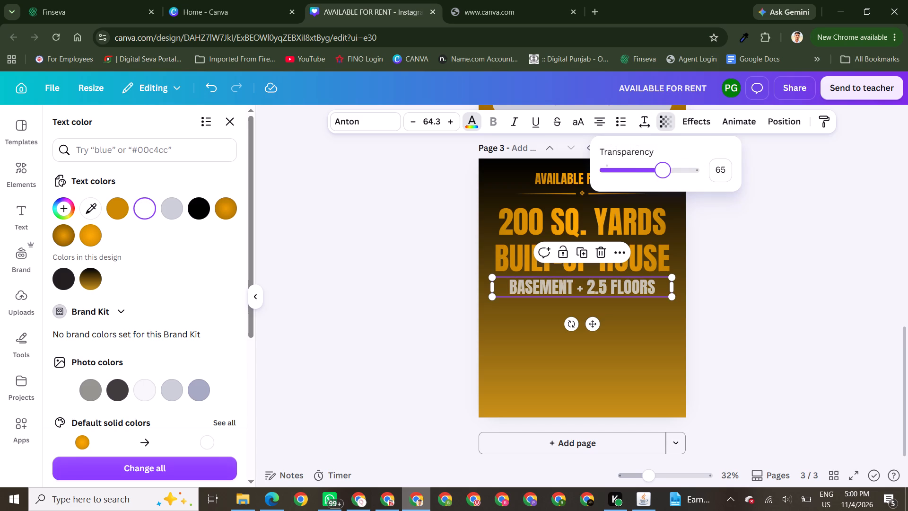
pyautogui.moveTo(663, 172); pyautogui.dragTo(665, 172)
pyautogui.moveTo(665, 172); pyautogui.dragTo(660, 172)
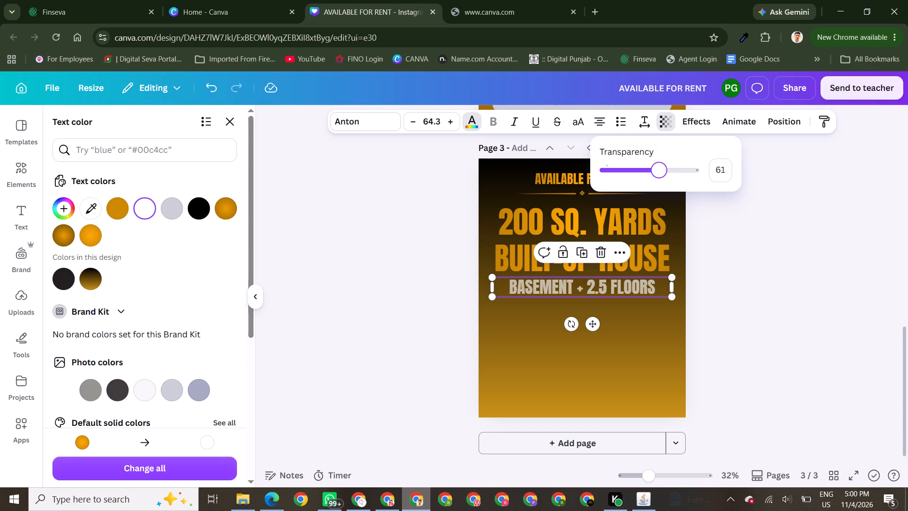
pyautogui.moveTo(660, 172); pyautogui.dragTo(661, 172)
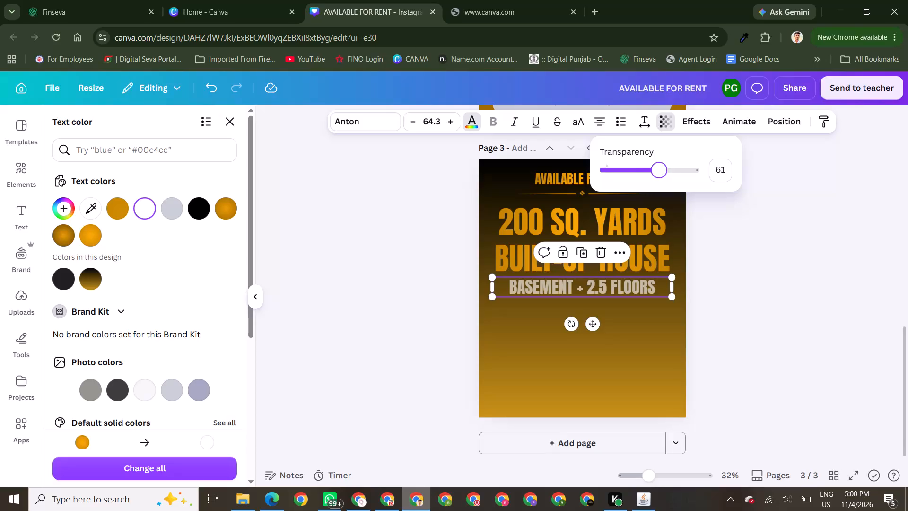
pyautogui.moveTo(661, 172); pyautogui.dragTo(667, 171)
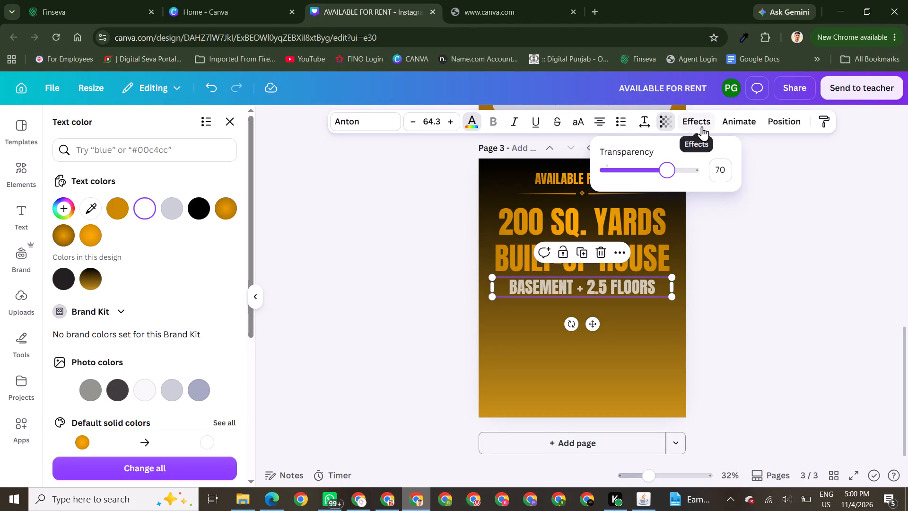
# Apply the Glow effect to "BASEMENT + 2.5 FLOORS" with an intensity of 100.
pyautogui.click(702, 126)
pyautogui.click(126, 169)
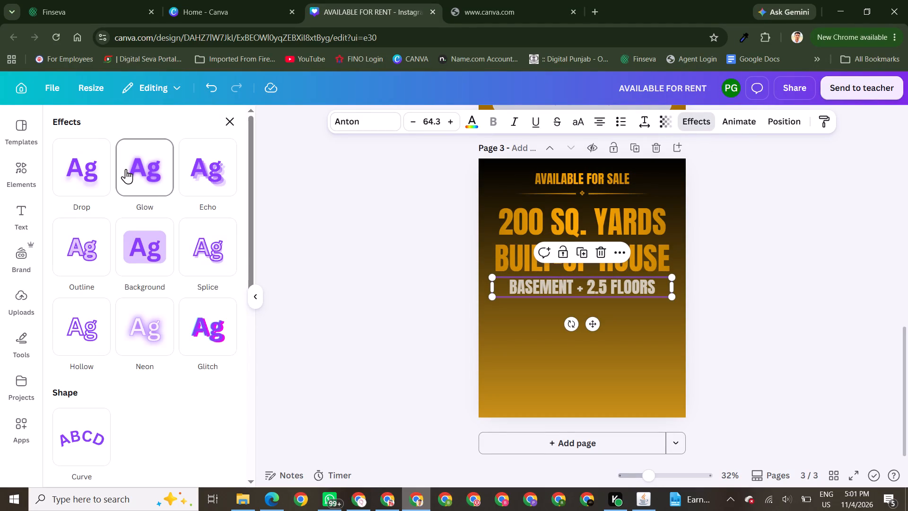
pyautogui.moveTo(93, 247); pyautogui.dragTo(157, 238)
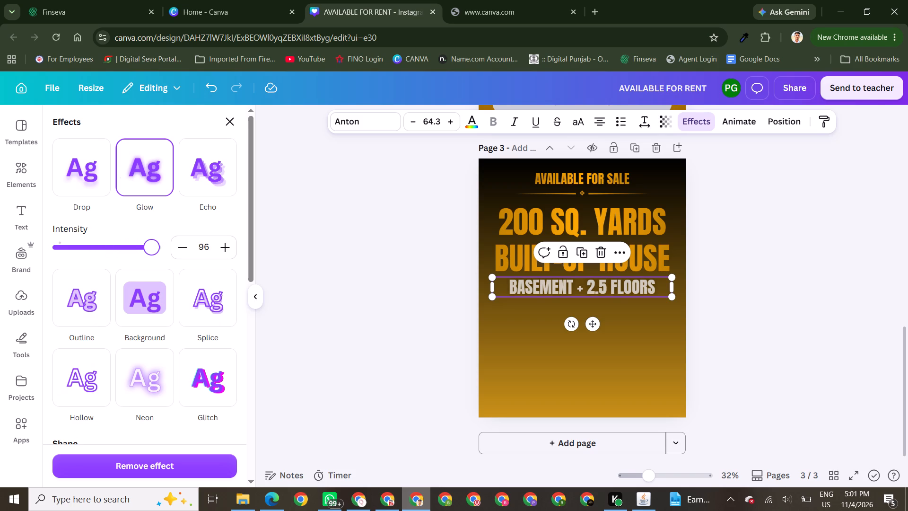
pyautogui.moveTo(157, 238); pyautogui.dragTo(165, 238)
pyautogui.tripleClick(382, 253)
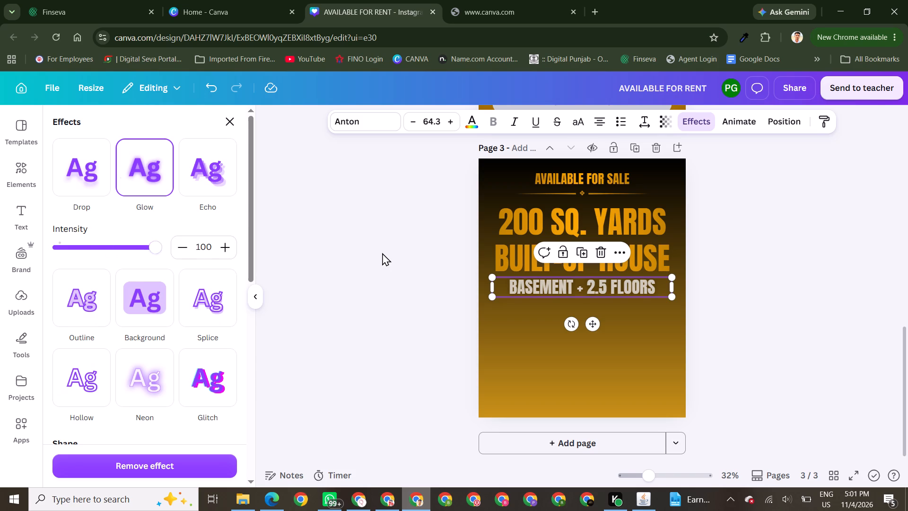
pyautogui.tripleClick(382, 253)
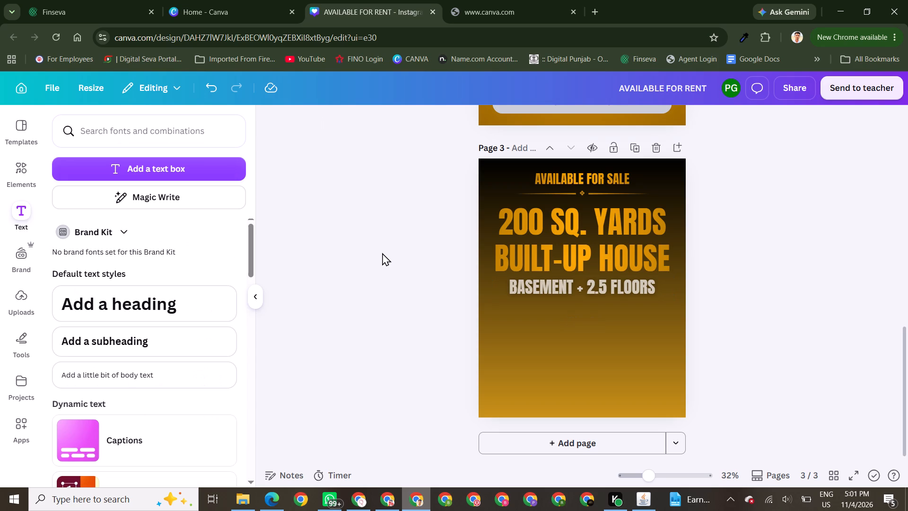
# Move "BASEMENT + 2.5 FLOORS" slightly down to leave a small gap below "BUILT-UP HOUSE", keeping it centered on the page.
pyautogui.moveTo(607, 290); pyautogui.dragTo(607, 295)
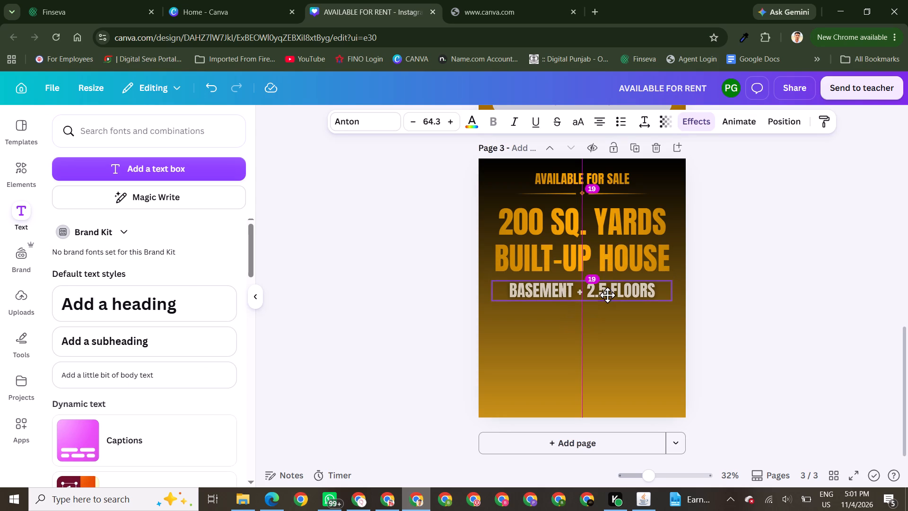
pyautogui.moveTo(607, 295); pyautogui.dragTo(607, 296)
pyautogui.click(607, 296)
pyautogui.tripleClick(810, 291)
pyautogui.click(810, 291)
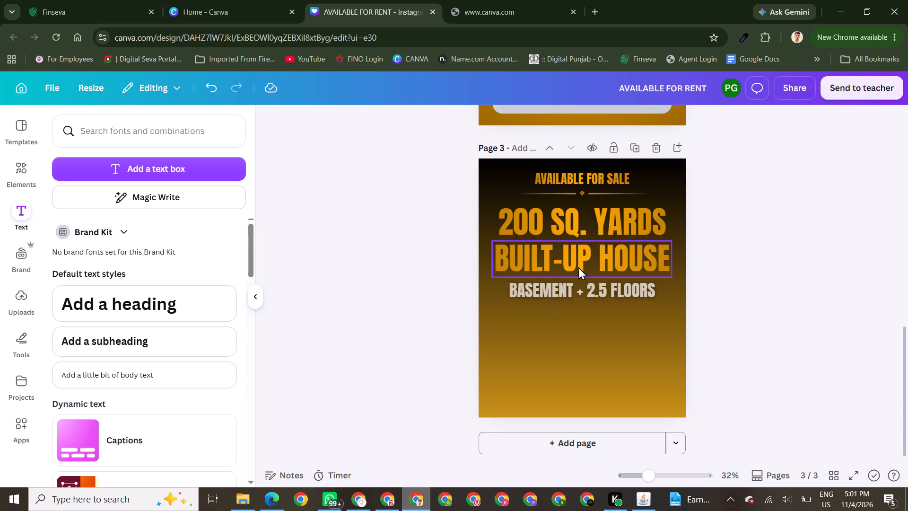
# Duplicate the "BASEMENT + 2.5 FLOORS" line, center the copy just below it and change its text to "IN ECOCITY-2, NEW CHANDIGARH".
pyautogui.click(582, 287)
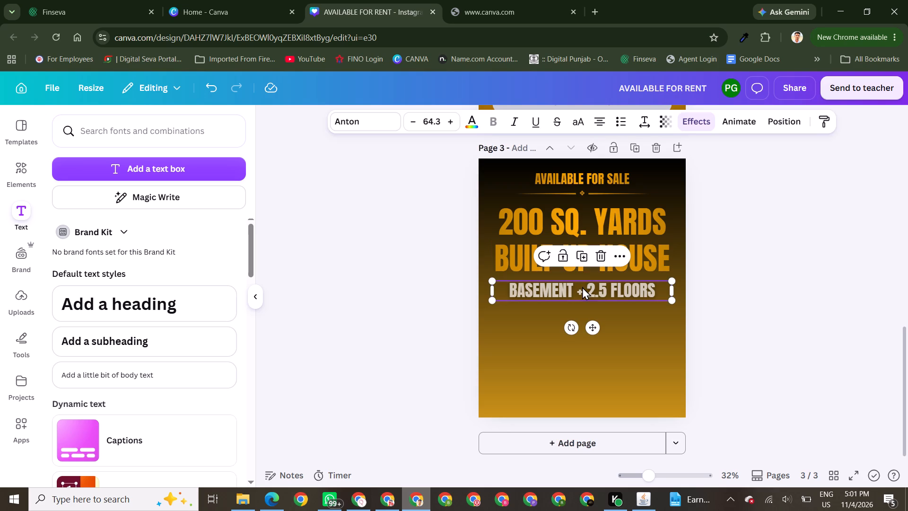
pyautogui.click(582, 256)
pyautogui.moveTo(593, 332); pyautogui.dragTo(593, 328)
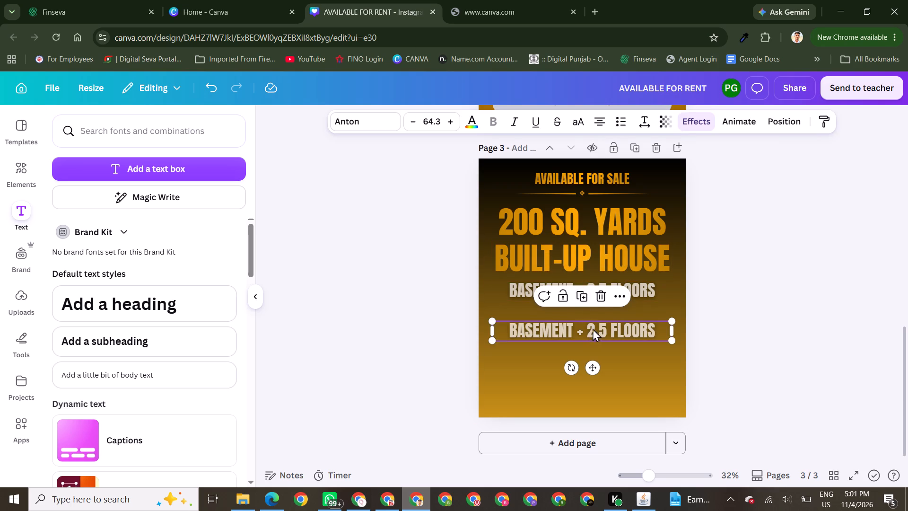
pyautogui.moveTo(593, 328); pyautogui.dragTo(593, 321)
pyautogui.click(593, 321)
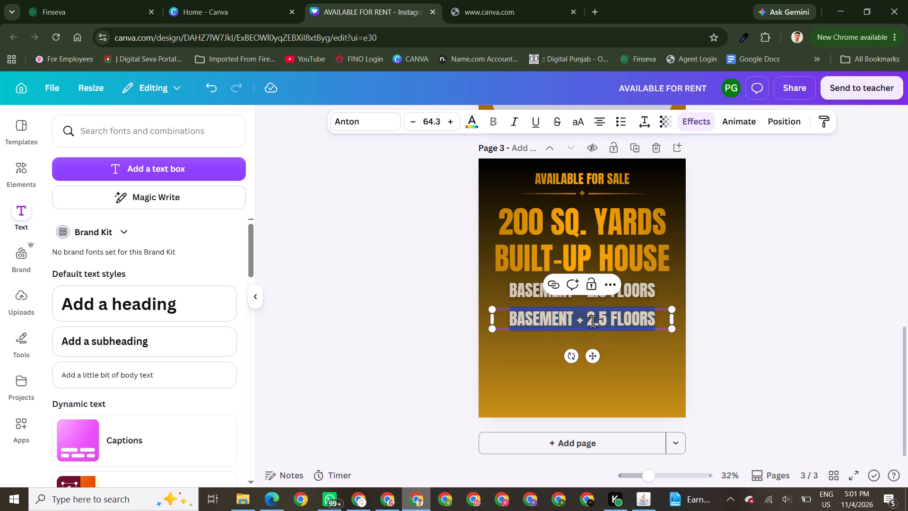
pyautogui.write('IN ECOCITY')
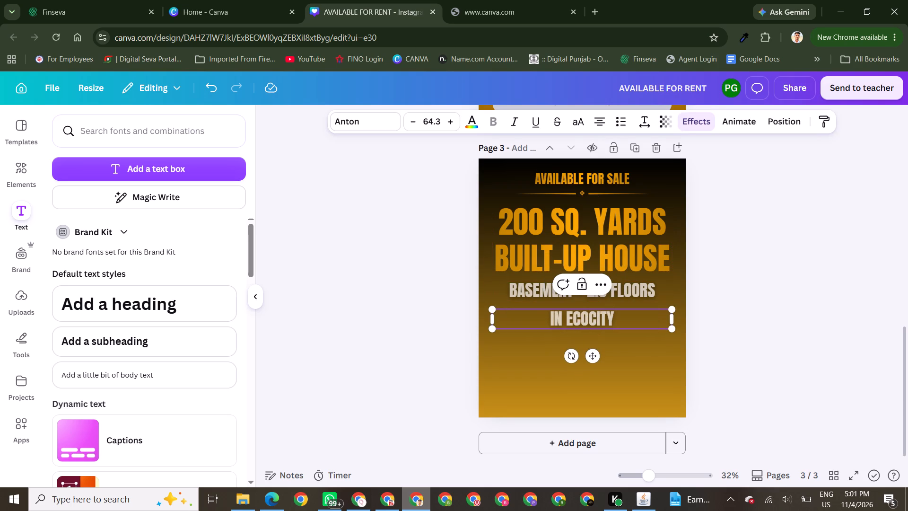
pyautogui.write('-2')
pyautogui.press('space')
pyautogui.press('BackSpace')
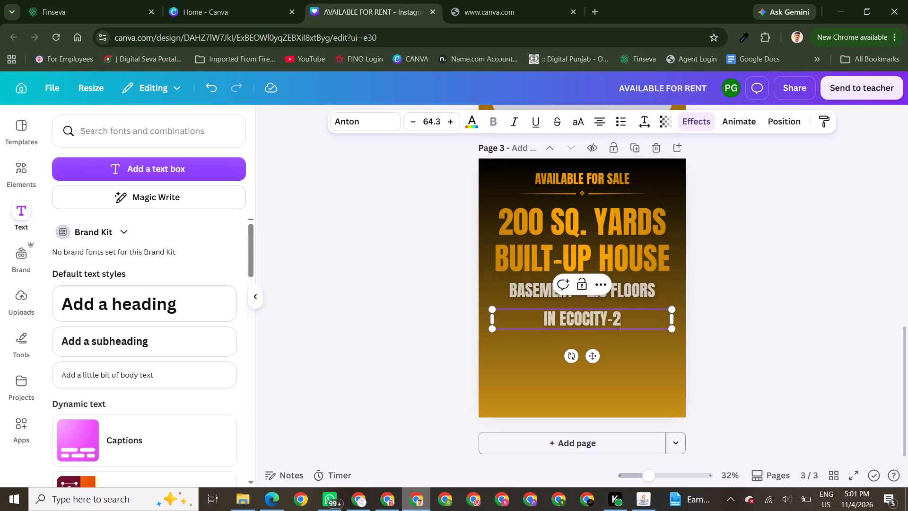
pyautogui.write(', NEW')
pyautogui.press('space')
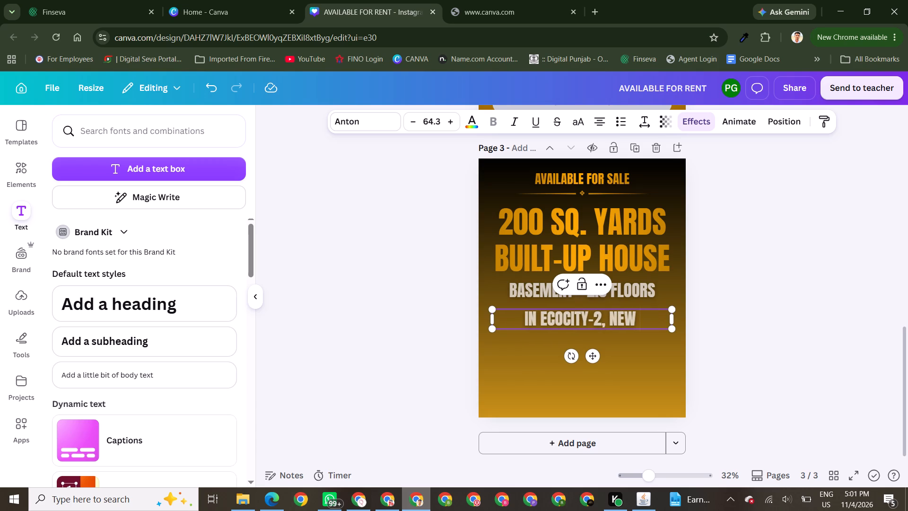
pyautogui.write('CHANDIGARH')
# Replace the comma after "IN ECOCITY-2" with a line break so "NEW CHANDIGARH" sits on its own line.
pyautogui.click(609, 320)
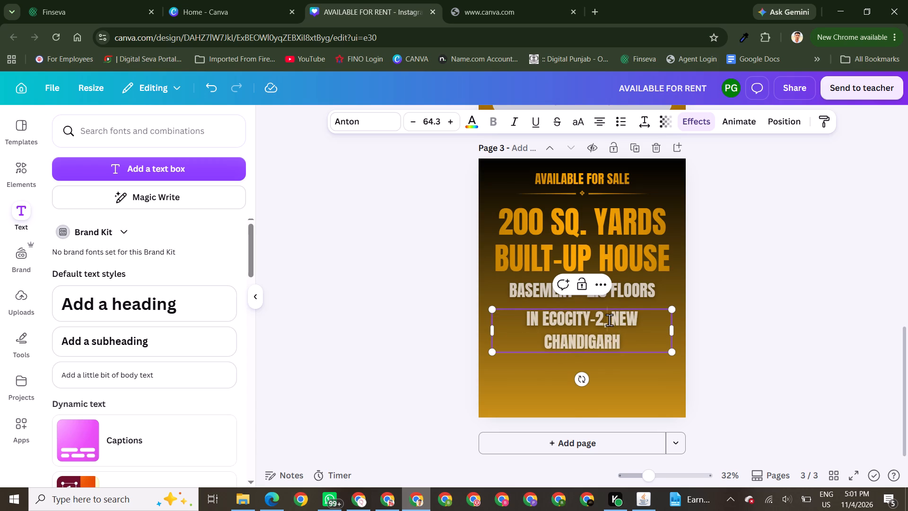
pyautogui.click(611, 320)
pyautogui.press('BackSpace')
pyautogui.press('BackSpace')
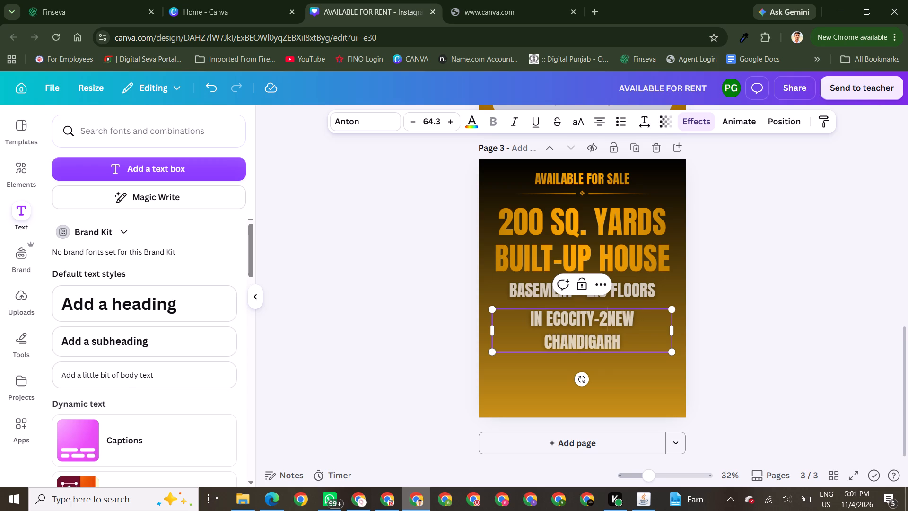
pyautogui.press('Return')
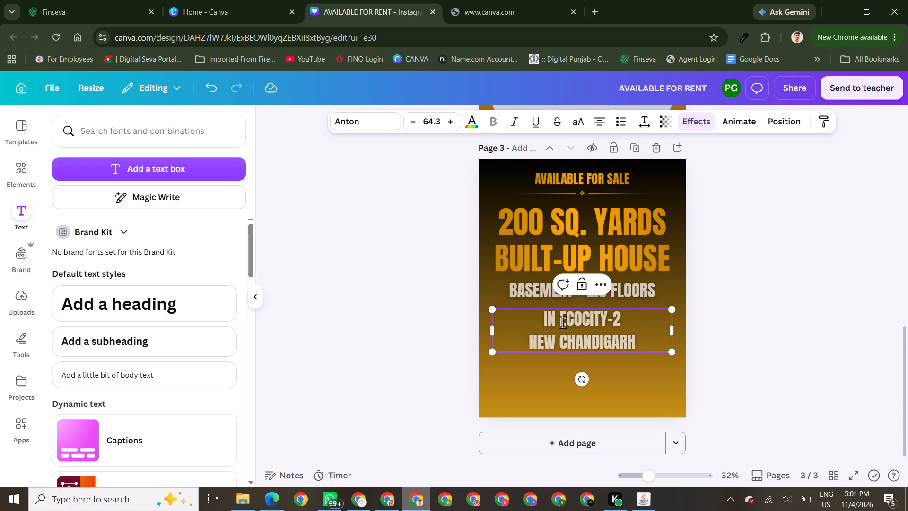
# Delete the word "IN" before "ECOCITY-2" in the location text.
pyautogui.moveTo(562, 322); pyautogui.dragTo(537, 320)
pyautogui.press('BackSpace')
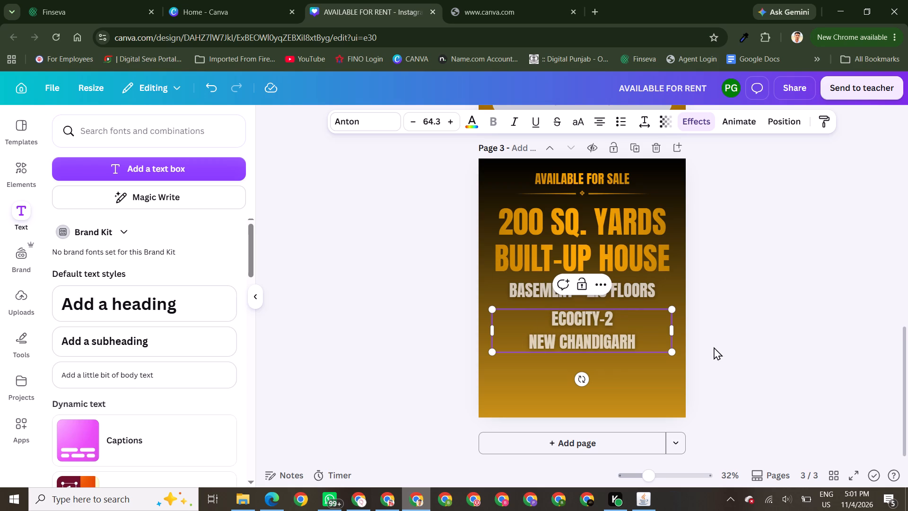
pyautogui.tripleClick(799, 330)
pyautogui.click(799, 330)
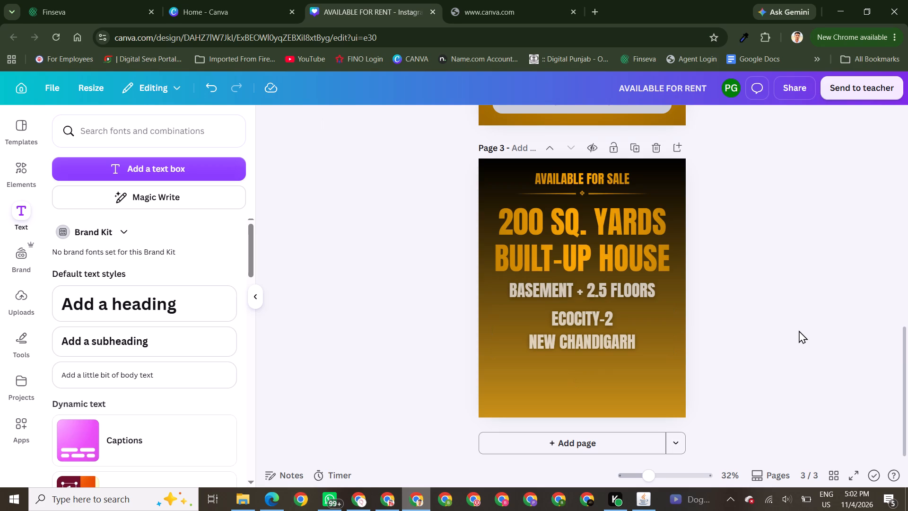
# Narrow the "ECOCITY-2 NEW CHANDIGARH" text box to about 563 wide, keeping two lines, and center it on the page.
pyautogui.click(542, 332)
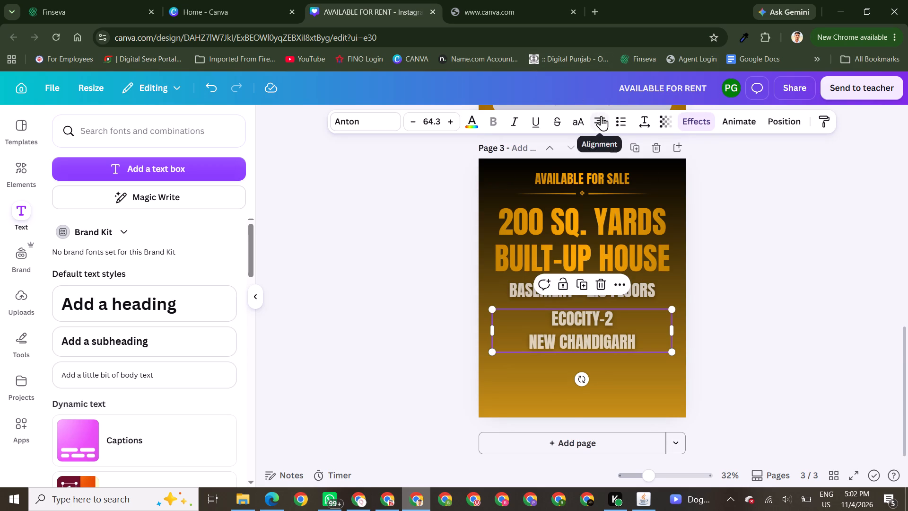
pyautogui.moveTo(674, 330); pyautogui.dragTo(599, 320)
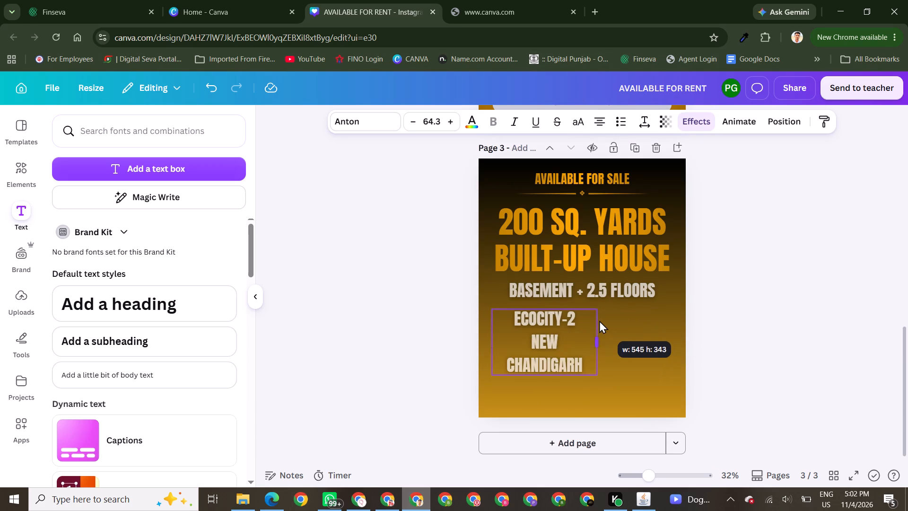
pyautogui.moveTo(599, 320); pyautogui.dragTo(602, 320)
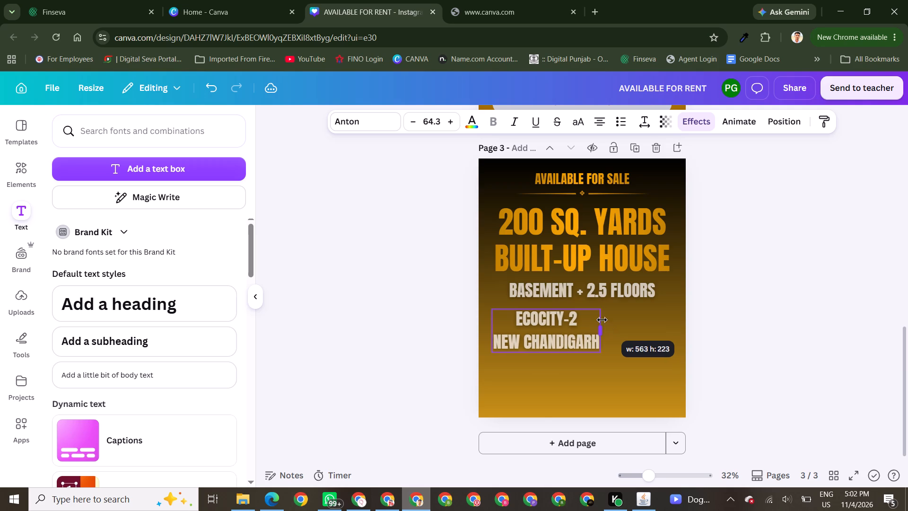
pyautogui.moveTo(555, 330); pyautogui.dragTo(592, 330)
# Reduce the line spacing of "ECOCITY-2 NEW CHANDIGARH" to about 1.18.
pyautogui.click(650, 119)
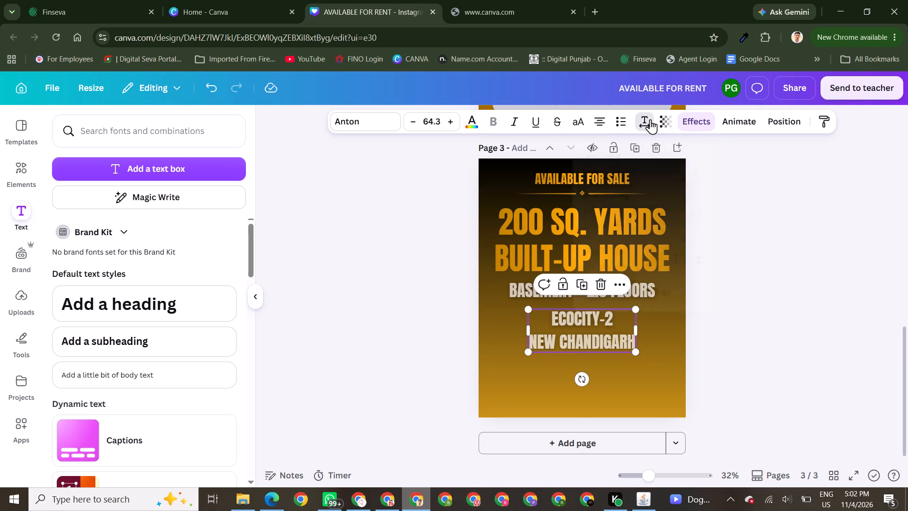
pyautogui.moveTo(622, 209); pyautogui.dragTo(614, 207)
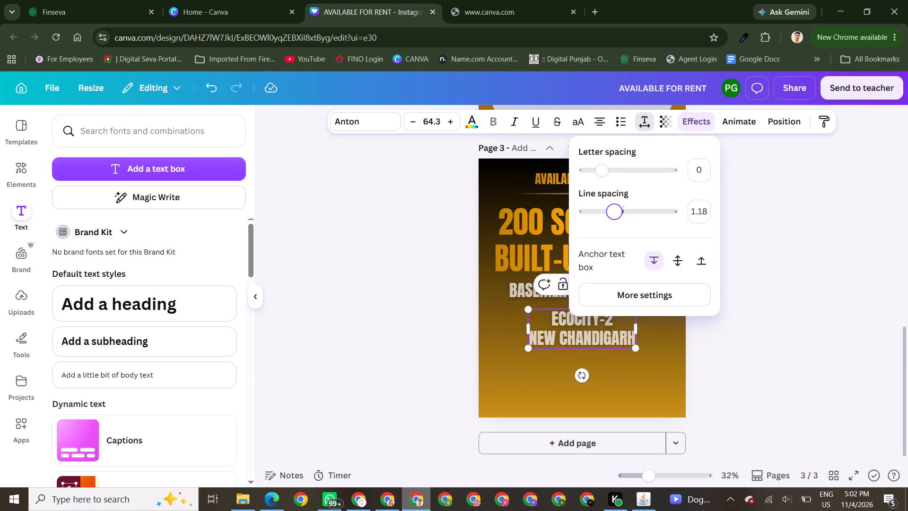
pyautogui.moveTo(614, 207); pyautogui.dragTo(613, 207)
pyautogui.tripleClick(767, 359)
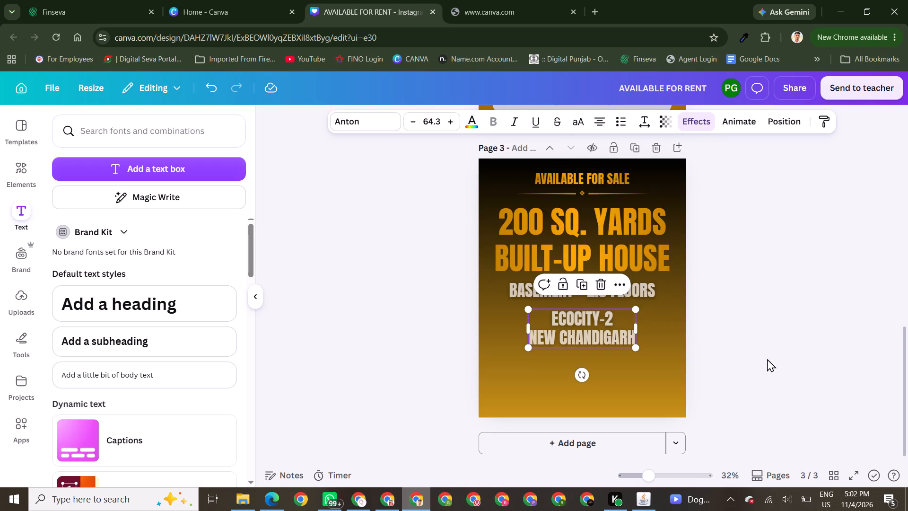
pyautogui.doubleClick(767, 359)
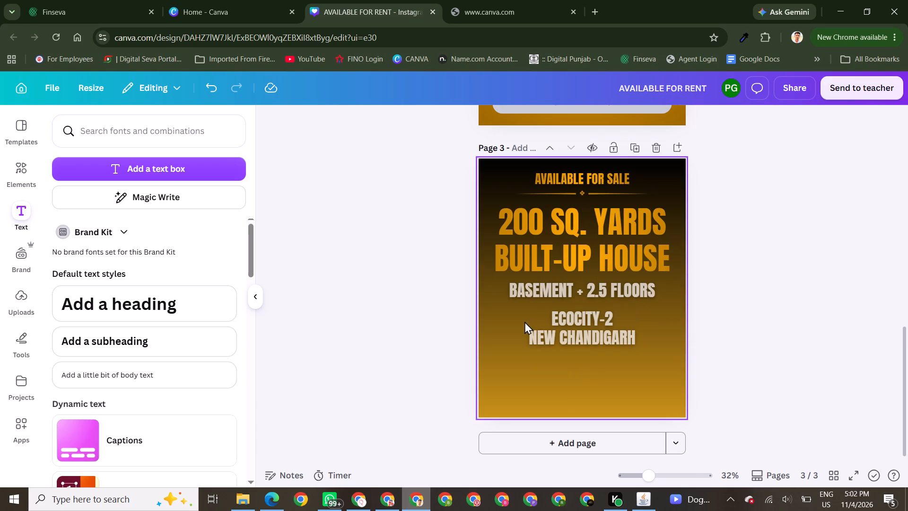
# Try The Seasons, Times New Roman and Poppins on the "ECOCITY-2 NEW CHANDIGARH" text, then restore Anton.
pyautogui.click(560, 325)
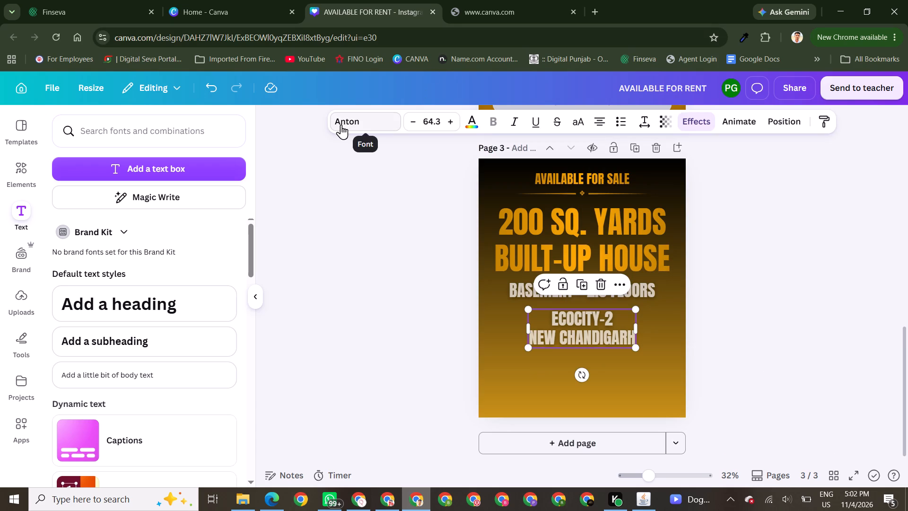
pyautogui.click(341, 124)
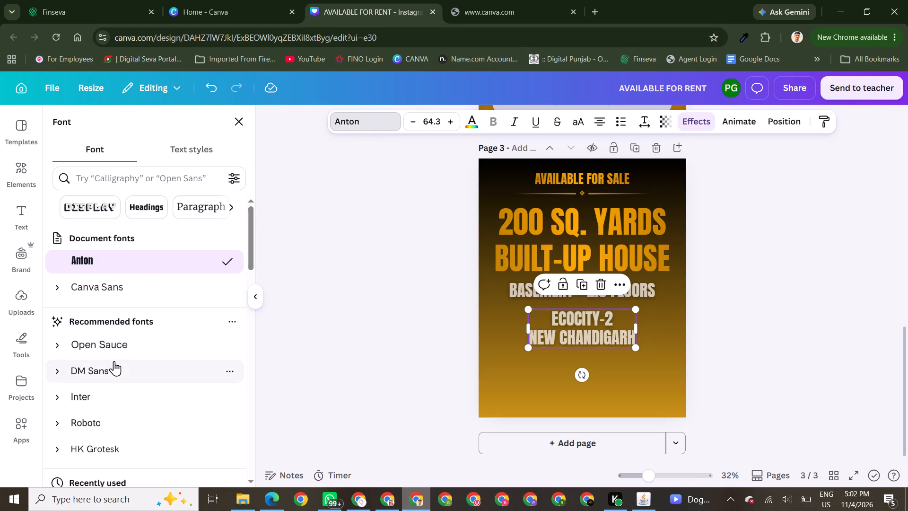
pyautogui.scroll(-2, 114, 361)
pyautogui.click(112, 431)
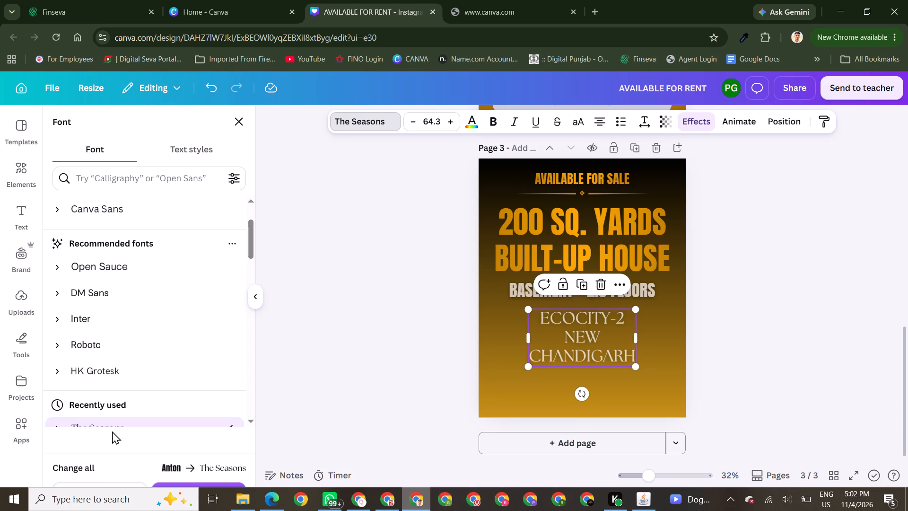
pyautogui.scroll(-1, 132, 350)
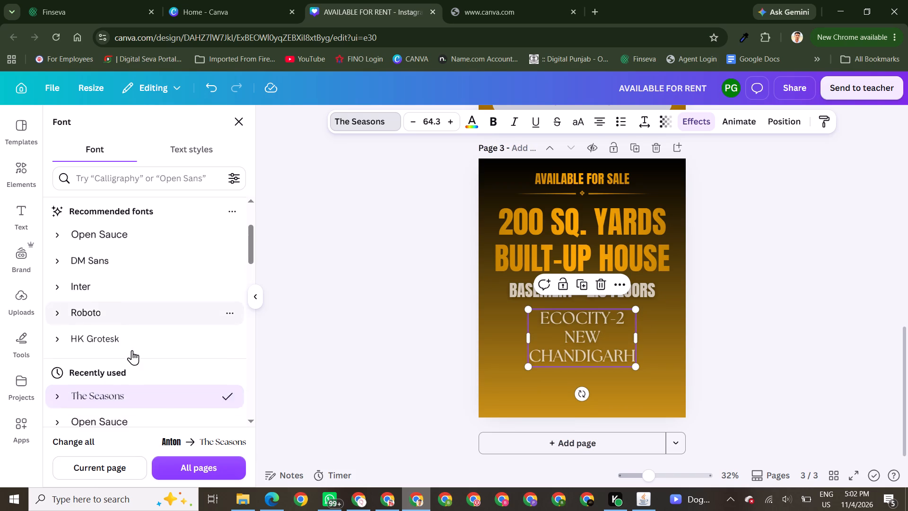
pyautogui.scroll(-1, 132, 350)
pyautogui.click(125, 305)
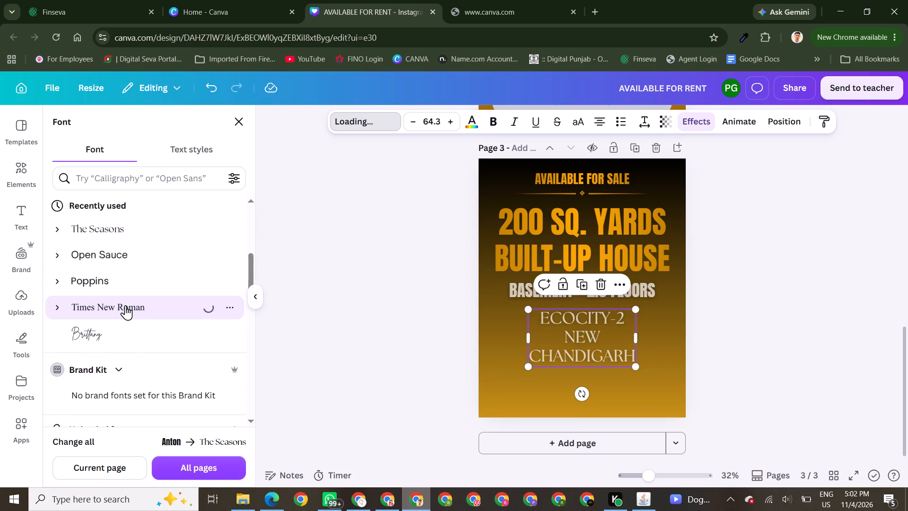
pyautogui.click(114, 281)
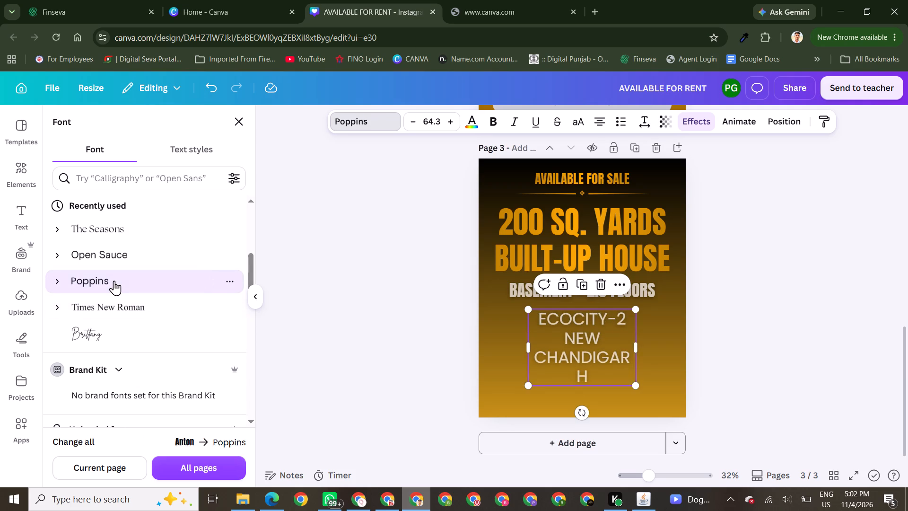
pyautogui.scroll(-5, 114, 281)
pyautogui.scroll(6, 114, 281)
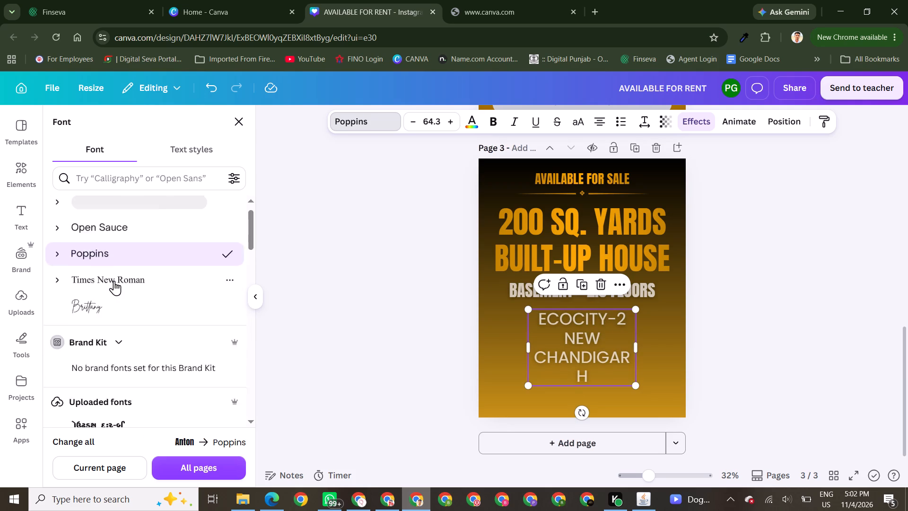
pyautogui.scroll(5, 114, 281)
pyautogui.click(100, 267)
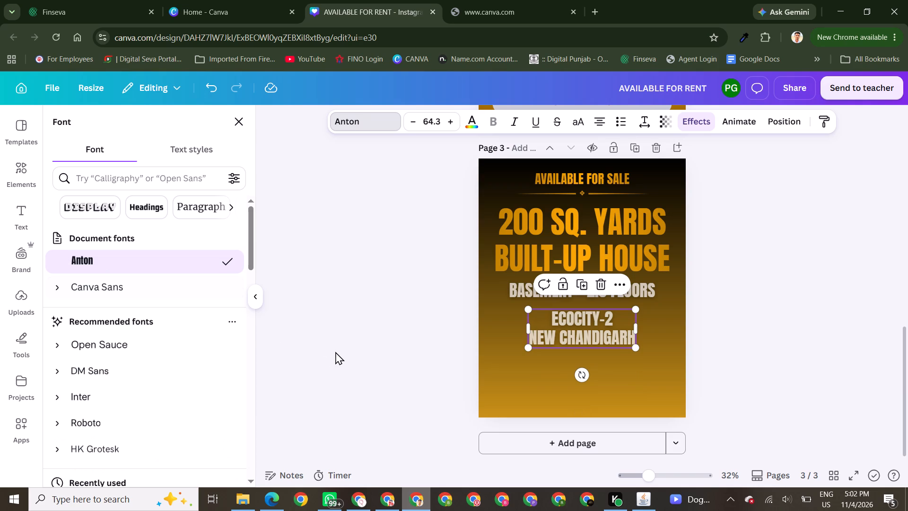
# Color the "ECOCITY-2 NEW CHANDIGARH" text black.
pyautogui.click(471, 123)
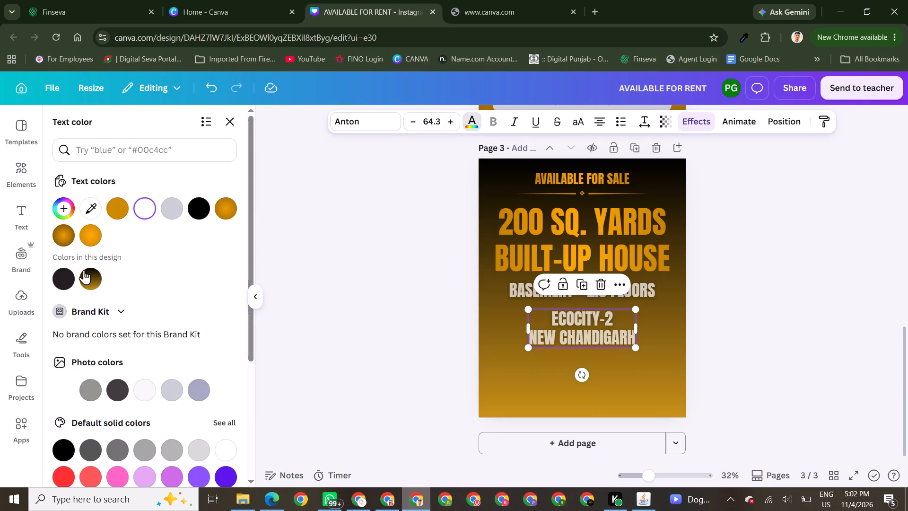
pyautogui.click(195, 210)
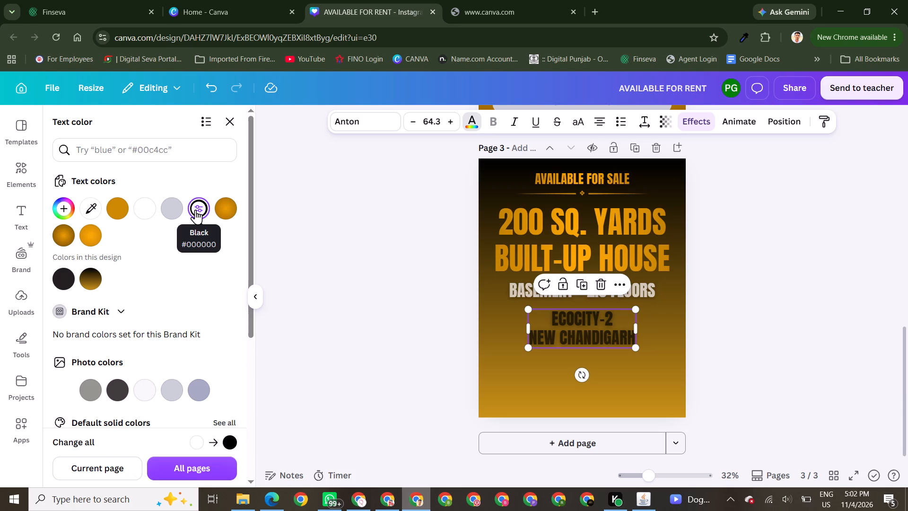
pyautogui.click(590, 335)
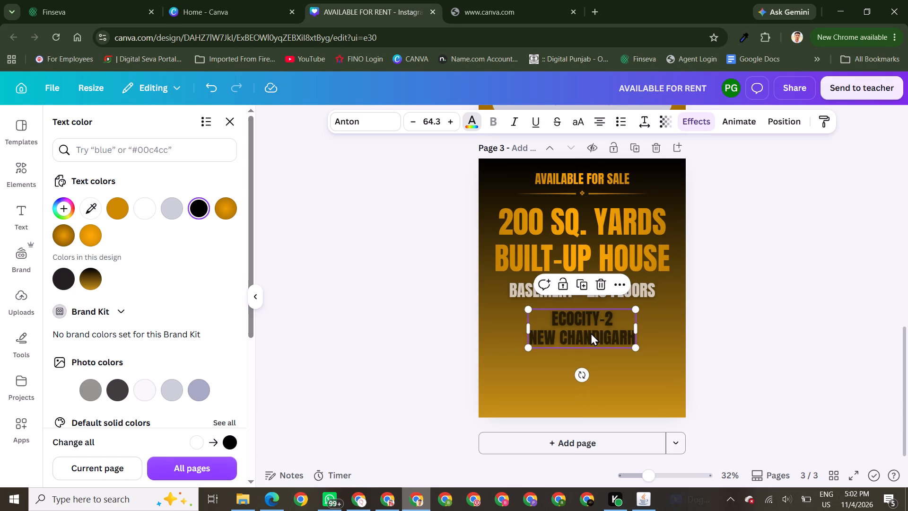
pyautogui.tripleClick(759, 332)
pyautogui.tripleClick(759, 332)
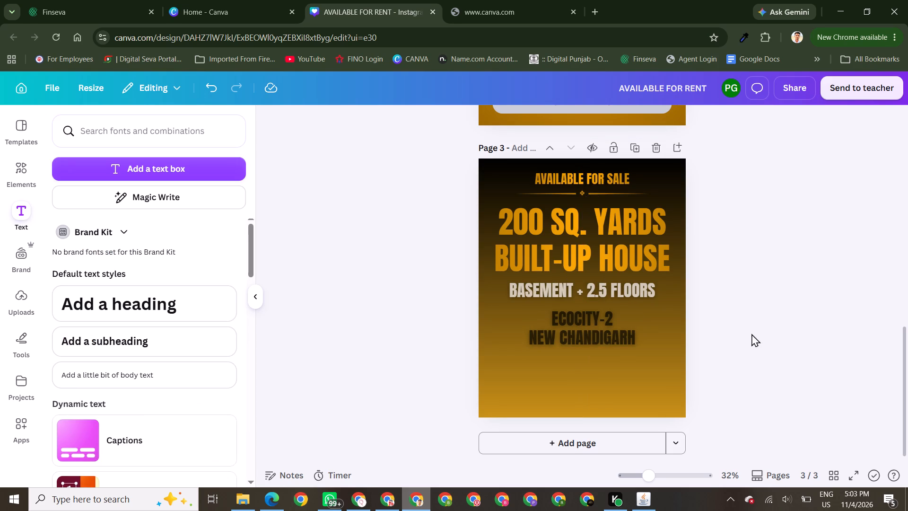
# Replace the "2" in "ECOCITY-2" with the Roman numeral "II".
pyautogui.doubleClick(618, 310)
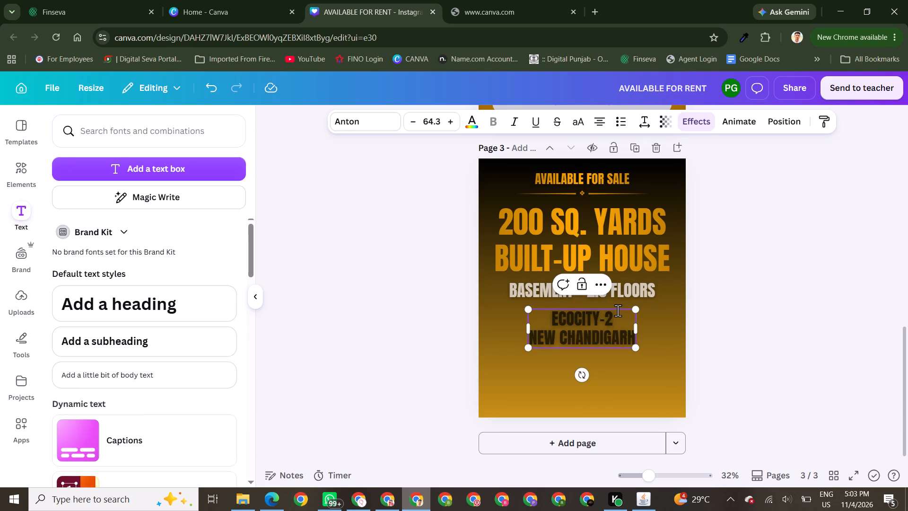
pyautogui.press('BackSpace')
pyautogui.write('II')
pyautogui.click(761, 326)
pyautogui.click(761, 326)
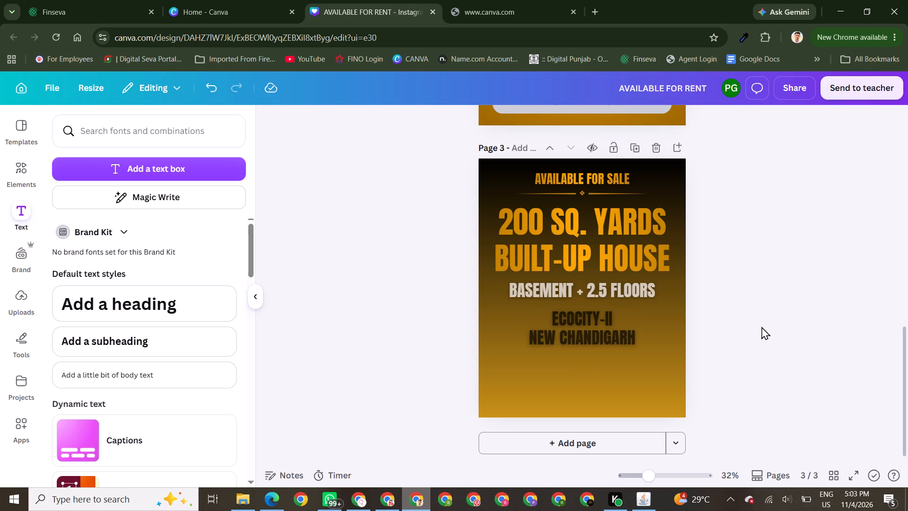
# Place the recently used rounded square as a headline-wide box behind "ECOCITY-II NEW CHANDIGARH", with the text centered on it.
pyautogui.click(569, 329)
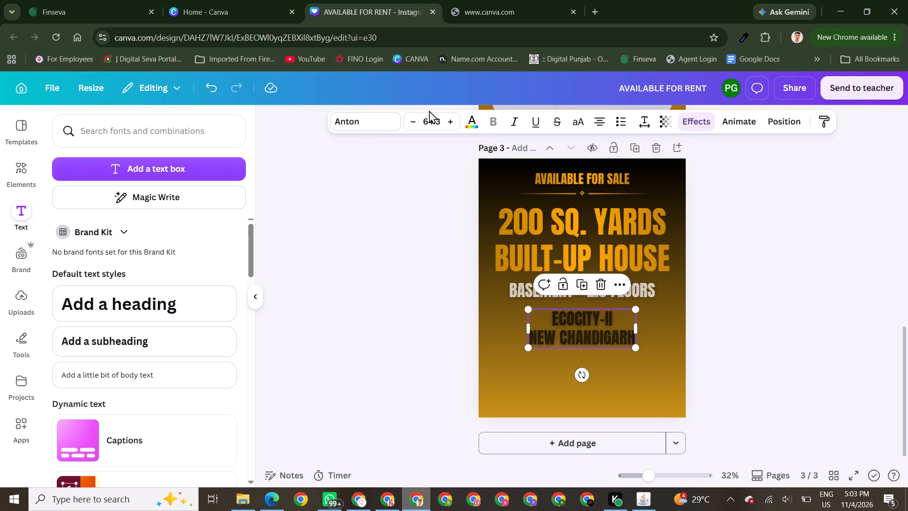
pyautogui.click(13, 173)
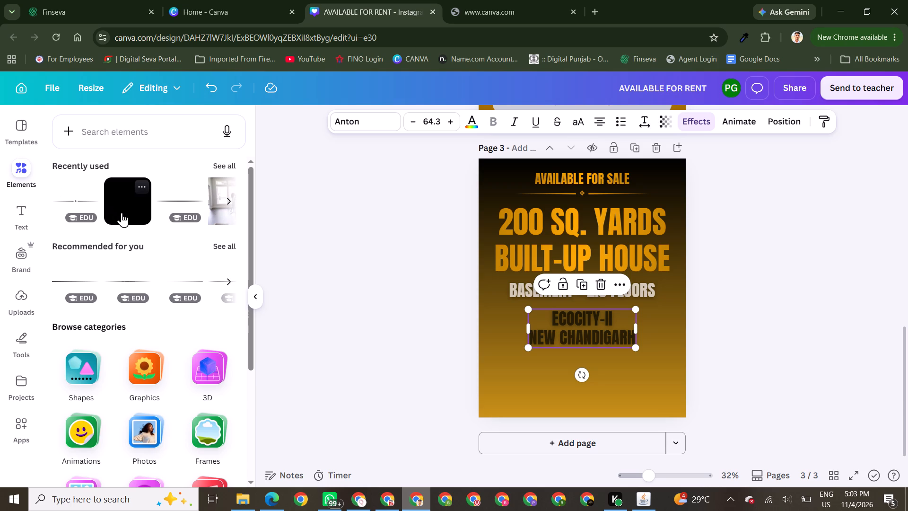
pyautogui.click(122, 212)
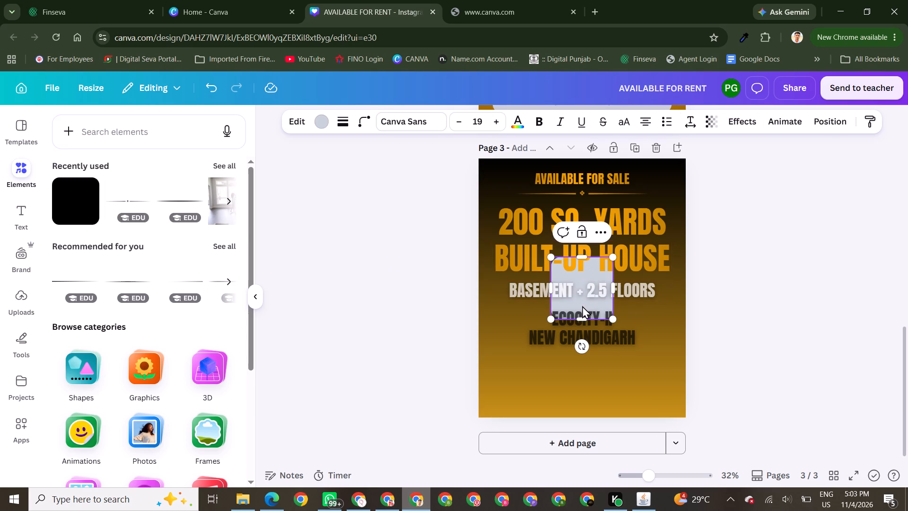
pyautogui.moveTo(582, 306); pyautogui.dragTo(513, 389)
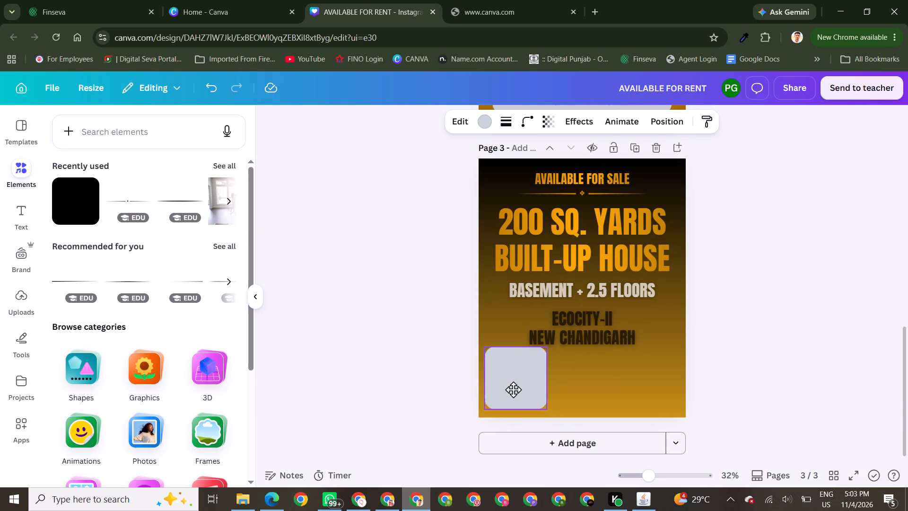
pyautogui.moveTo(513, 389); pyautogui.dragTo(524, 353)
pyautogui.moveTo(556, 335); pyautogui.dragTo(562, 335)
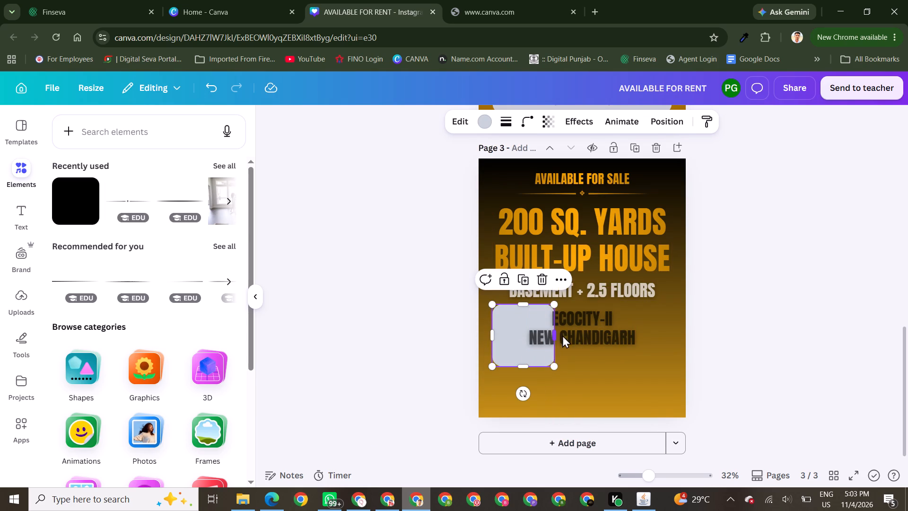
pyautogui.moveTo(562, 335); pyautogui.dragTo(672, 336)
pyautogui.moveTo(577, 302); pyautogui.dragTo(577, 308)
pyautogui.moveTo(597, 327); pyautogui.dragTo(599, 334)
# Fill the rounded box behind "ECOCITY-II NEW CHANDIGARH" with white and set its transparency to 62.
pyautogui.click(504, 330)
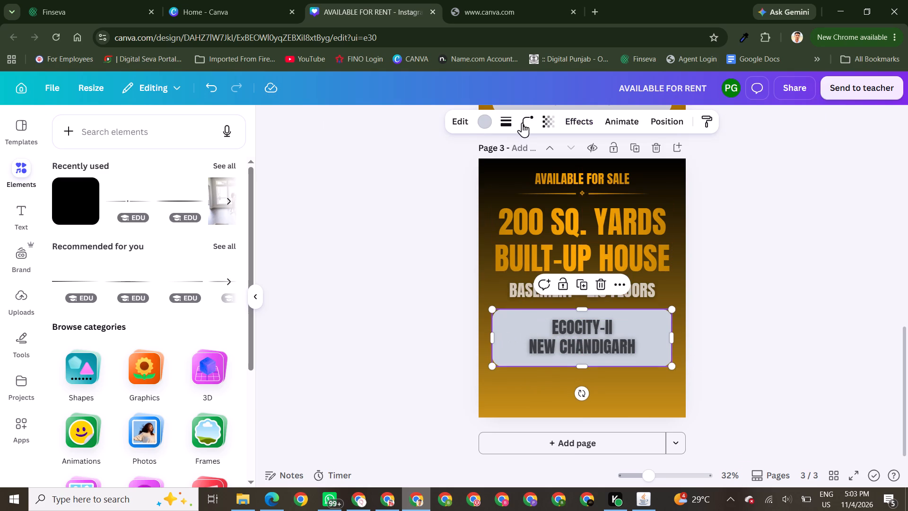
pyautogui.click(485, 114)
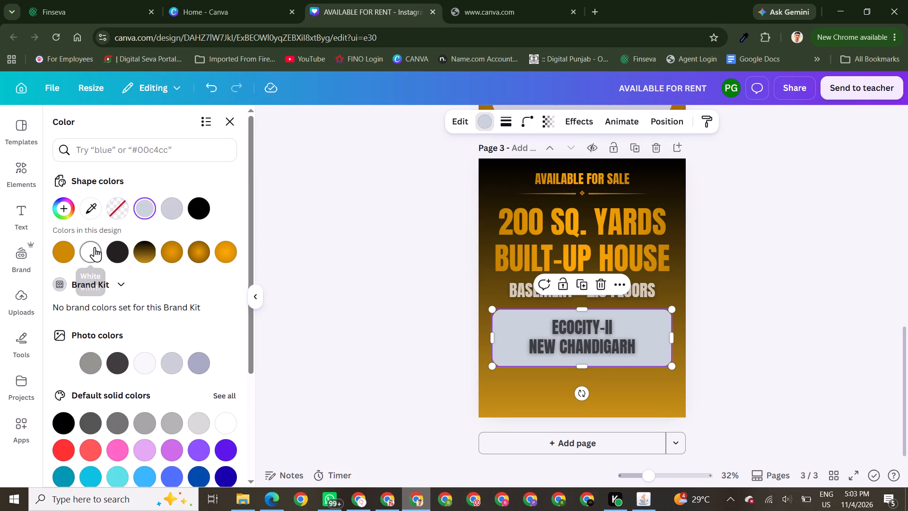
pyautogui.click(95, 247)
pyautogui.click(549, 114)
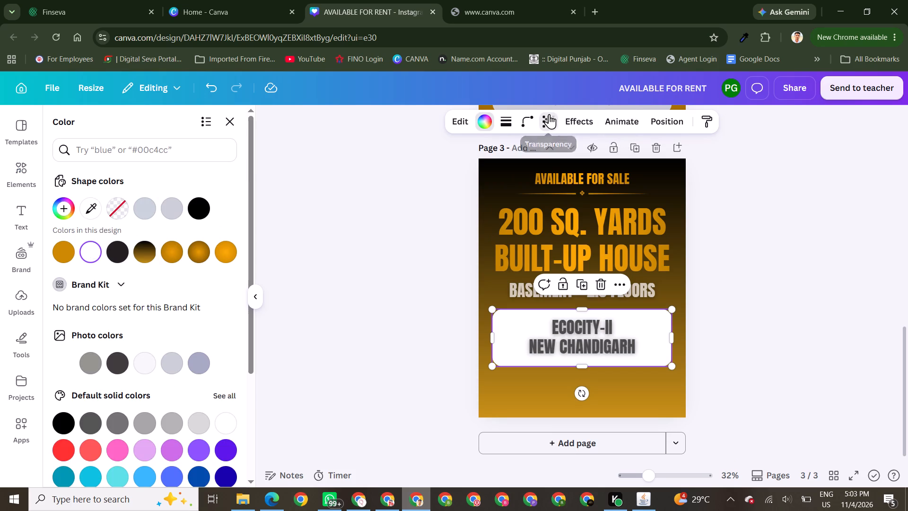
pyautogui.moveTo(575, 169); pyautogui.dragTo(547, 169)
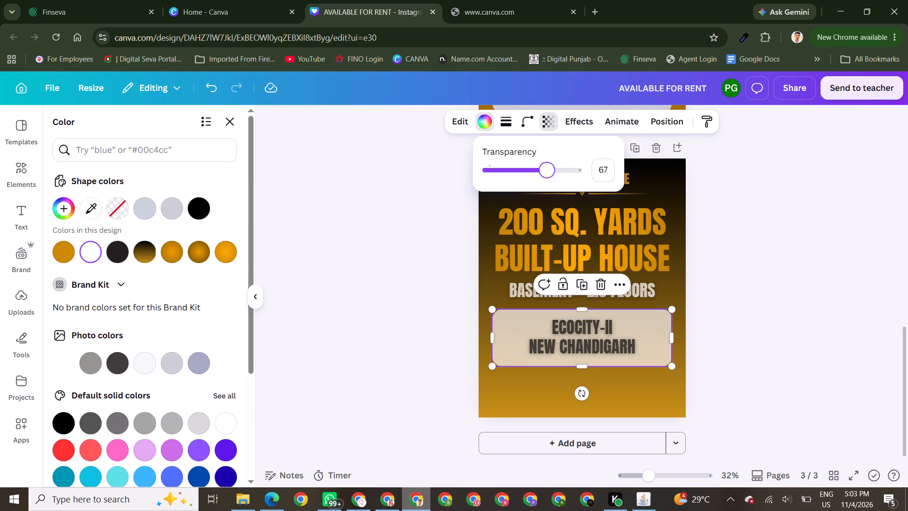
pyautogui.moveTo(547, 169); pyautogui.dragTo(542, 168)
pyautogui.moveTo(542, 168); pyautogui.dragTo(541, 168)
pyautogui.tripleClick(774, 303)
pyautogui.tripleClick(774, 303)
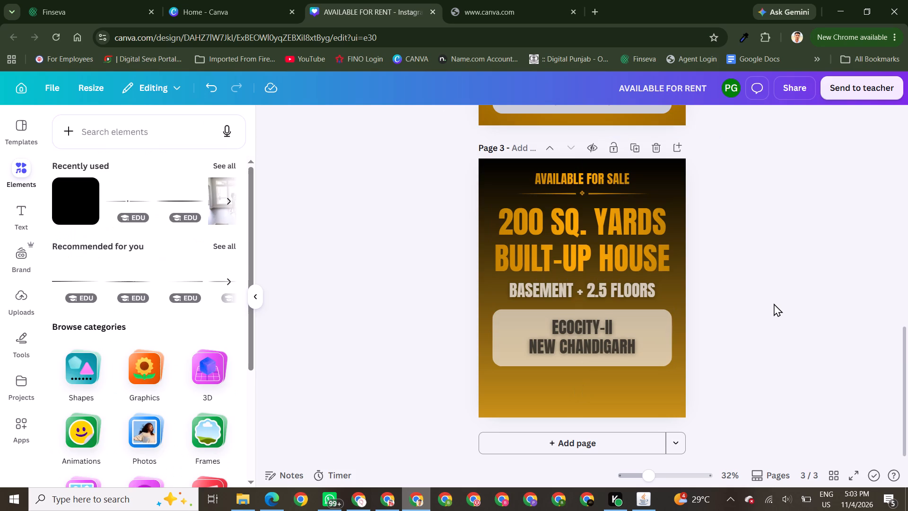
# Reduce the corner rounding of the translucent white box behind "ECOCITY-II NEW CHANDIGARH".
pyautogui.click(774, 303)
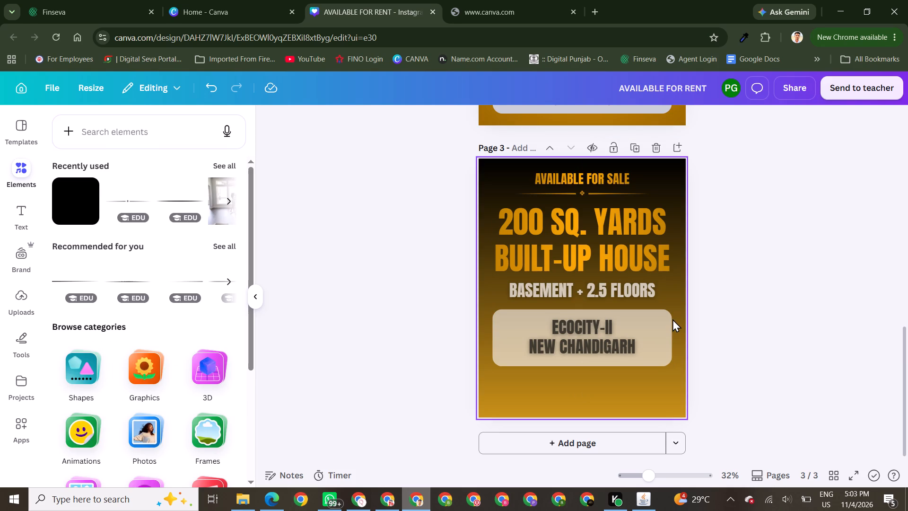
pyautogui.click(657, 320)
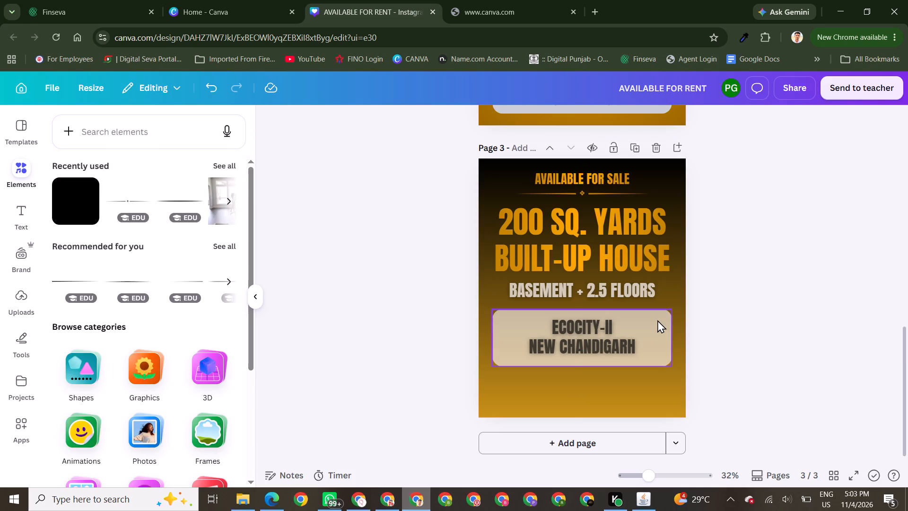
pyautogui.click(547, 123)
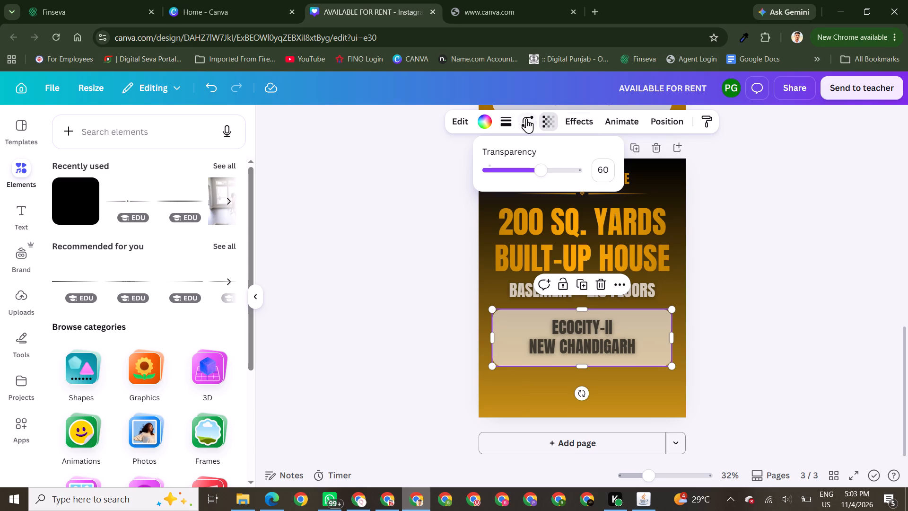
pyautogui.click(525, 120)
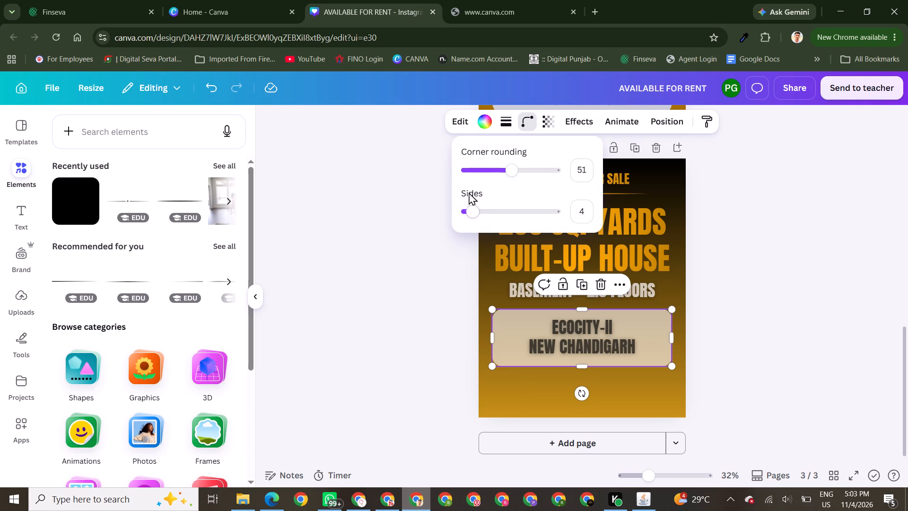
pyautogui.moveTo(509, 167); pyautogui.dragTo(492, 167)
pyautogui.tripleClick(756, 338)
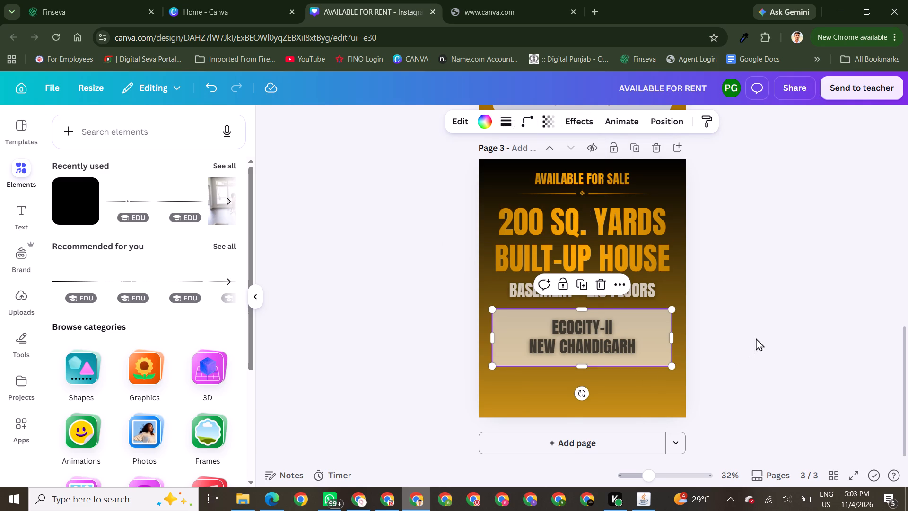
pyautogui.doubleClick(756, 338)
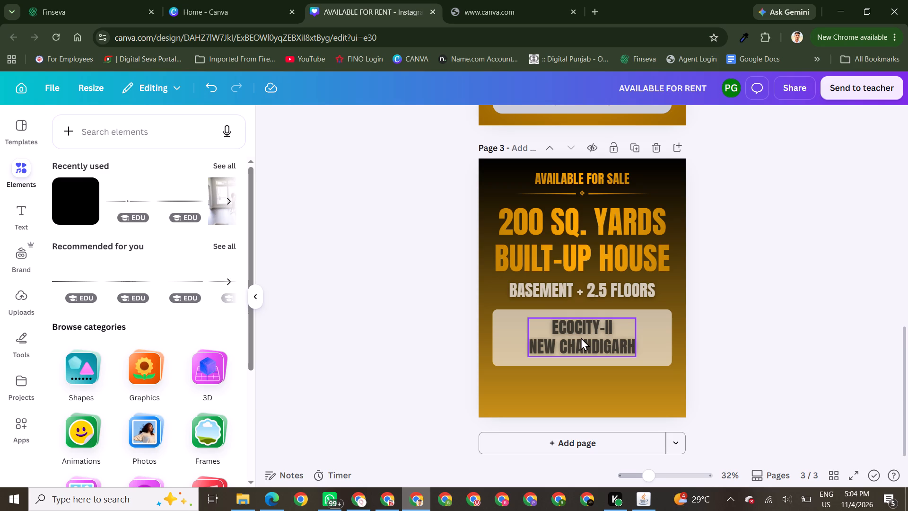
# Change the plot size in the gold headline to "100 SQ. YARDS".
pyautogui.doubleClick(538, 227)
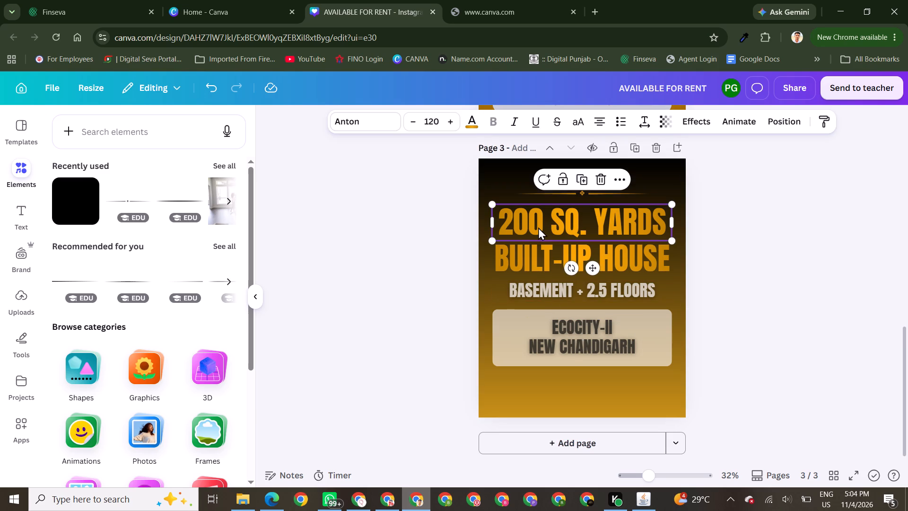
pyautogui.click(510, 222)
pyautogui.press('BackSpace')
pyautogui.press('1')
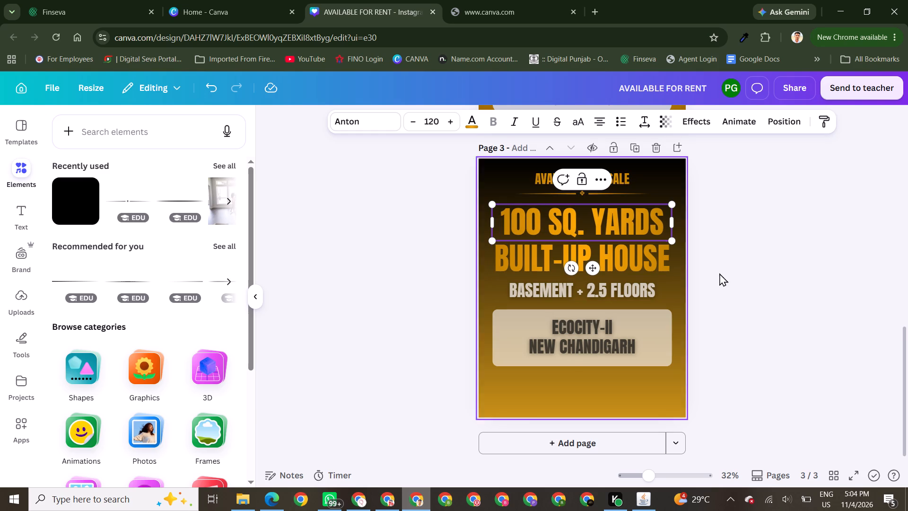
pyautogui.tripleClick(757, 277)
pyautogui.doubleClick(757, 277)
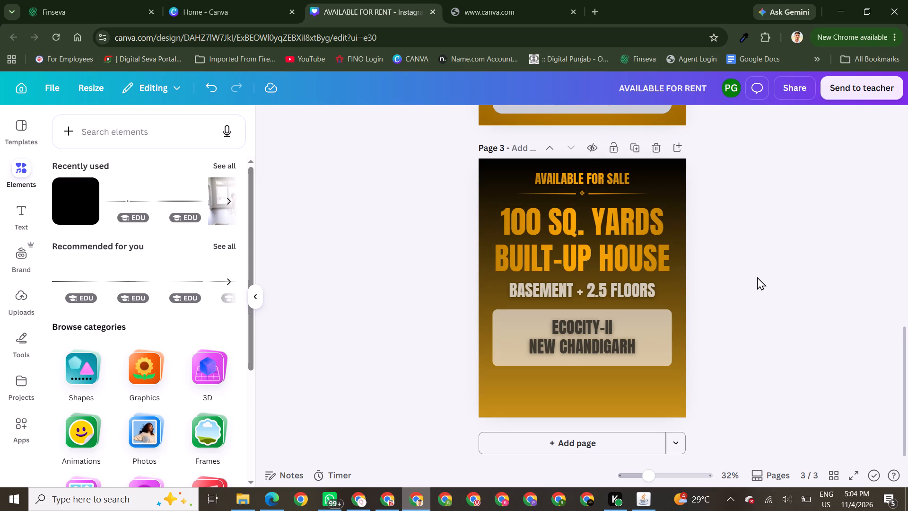
# Rewrite the location text as "ECOCITY-II, NEW CHANDIGARH" and widen its text box until it fits on one line.
pyautogui.click(577, 332)
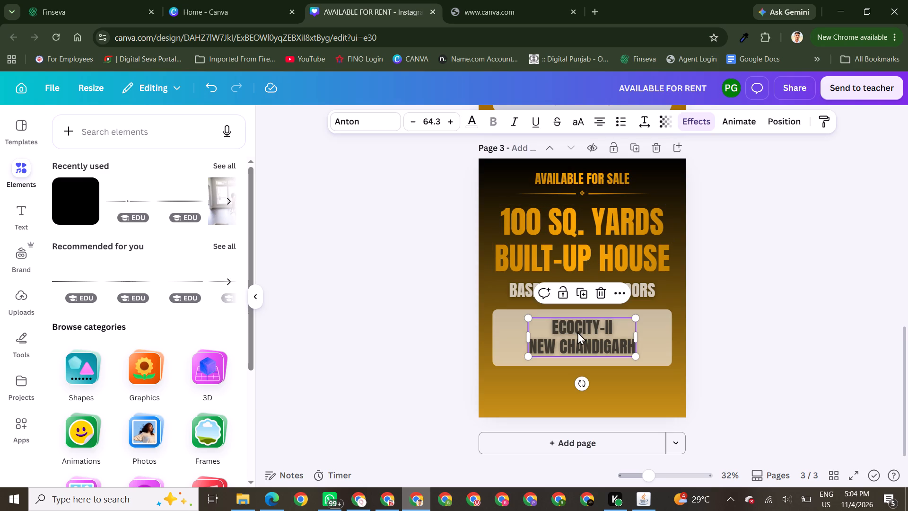
pyautogui.click(530, 348)
pyautogui.press('BackSpace')
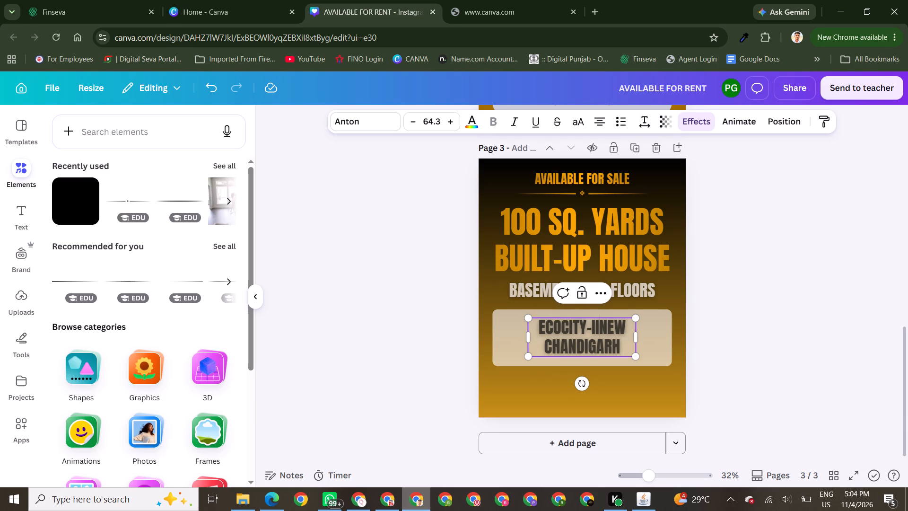
pyautogui.write(',')
pyautogui.press('space')
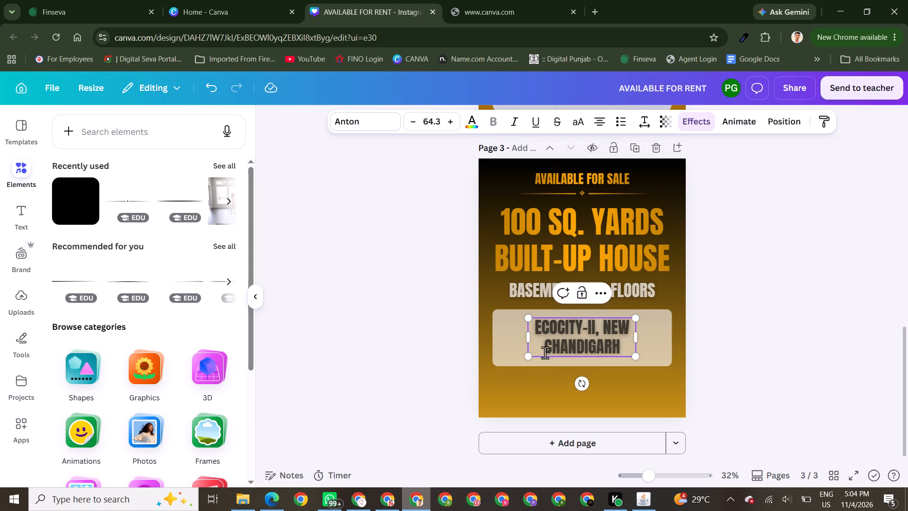
pyautogui.moveTo(638, 338); pyautogui.dragTo(702, 336)
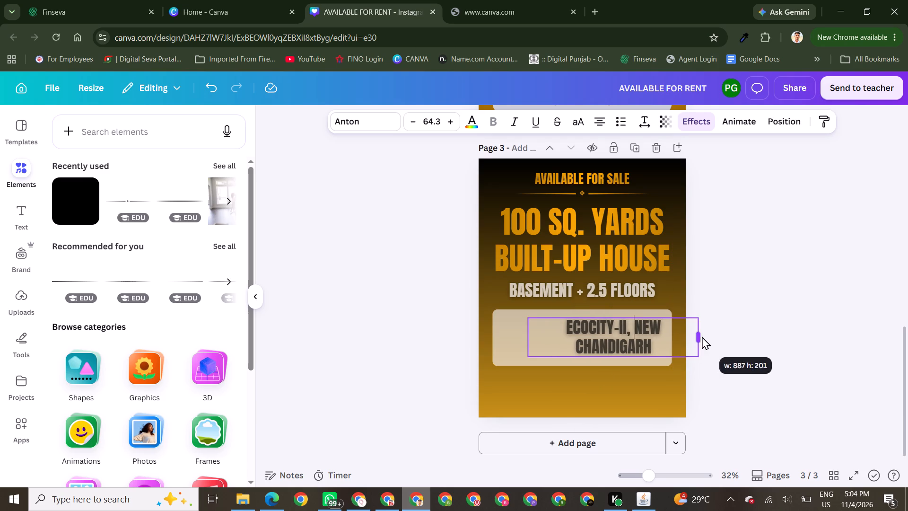
pyautogui.moveTo(702, 336); pyautogui.dragTo(707, 336)
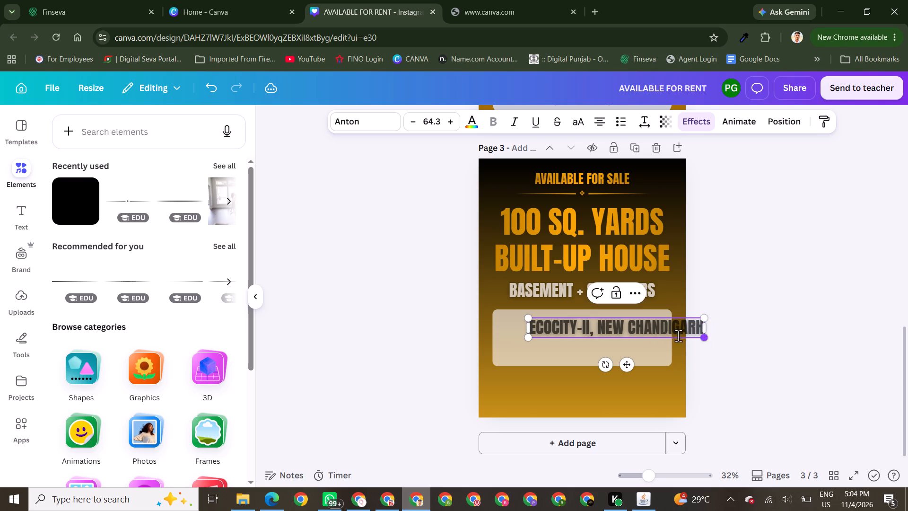
# Shrink the "ECOCITY-II, NEW CHANDIGARH" line to about size 48.7 and center it in the translucent box.
pyautogui.moveTo(659, 337); pyautogui.dragTo(616, 358)
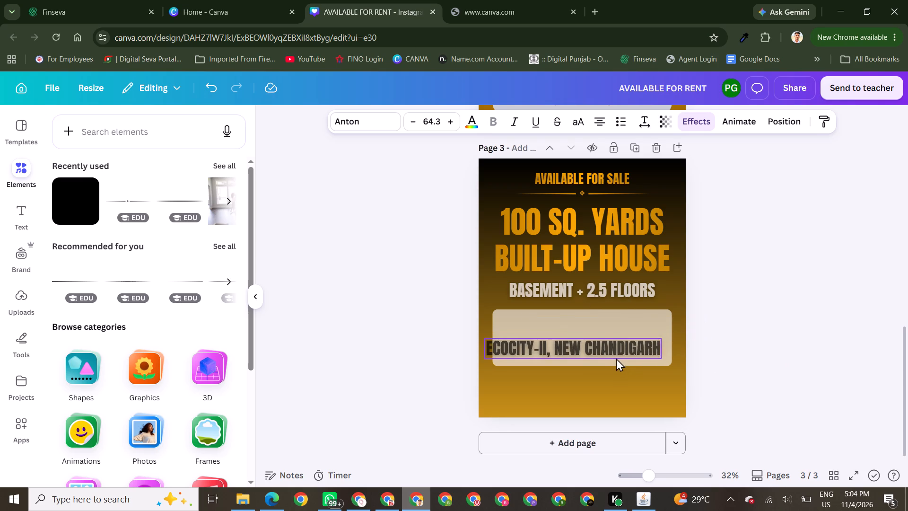
pyautogui.moveTo(616, 358); pyautogui.dragTo(627, 358)
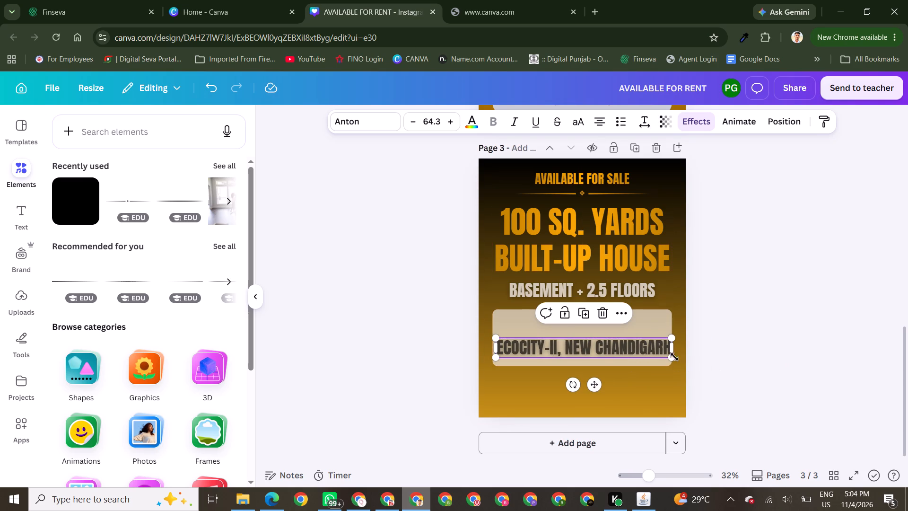
pyautogui.moveTo(673, 357); pyautogui.dragTo(632, 345)
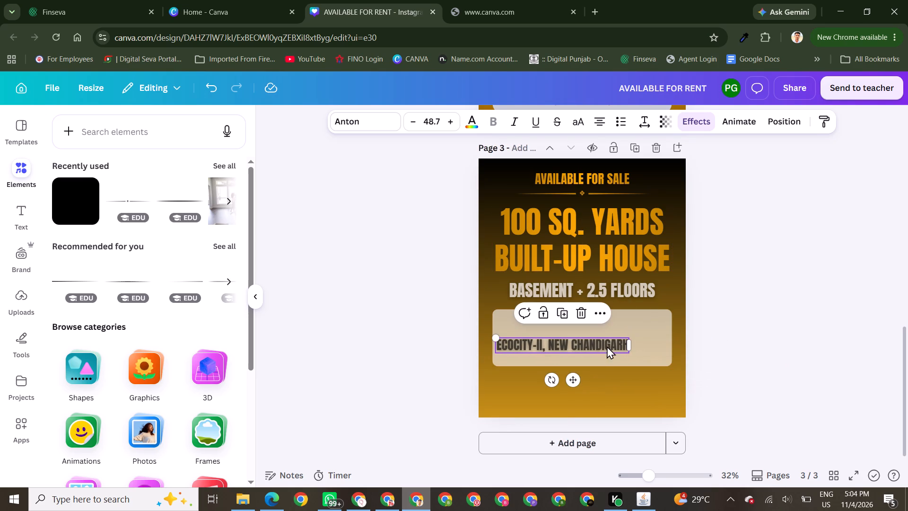
pyautogui.moveTo(600, 349); pyautogui.dragTo(615, 355)
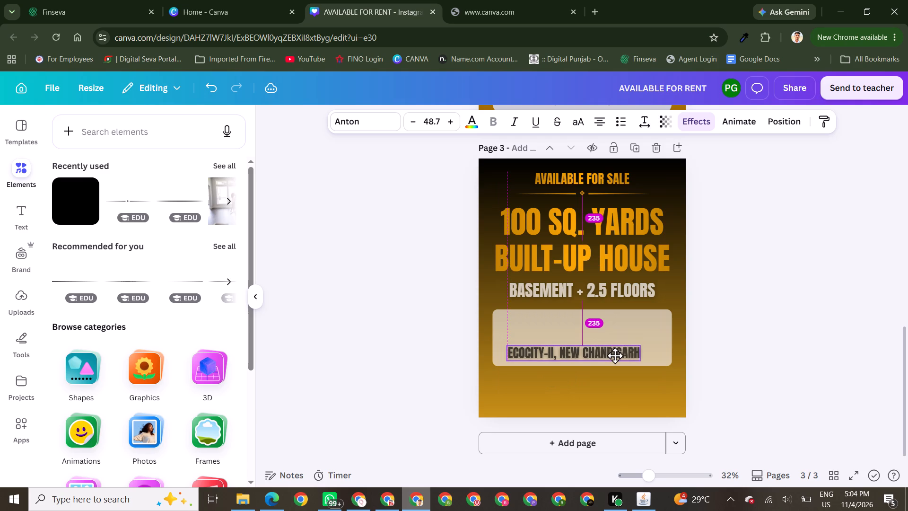
pyautogui.moveTo(615, 355); pyautogui.dragTo(621, 354)
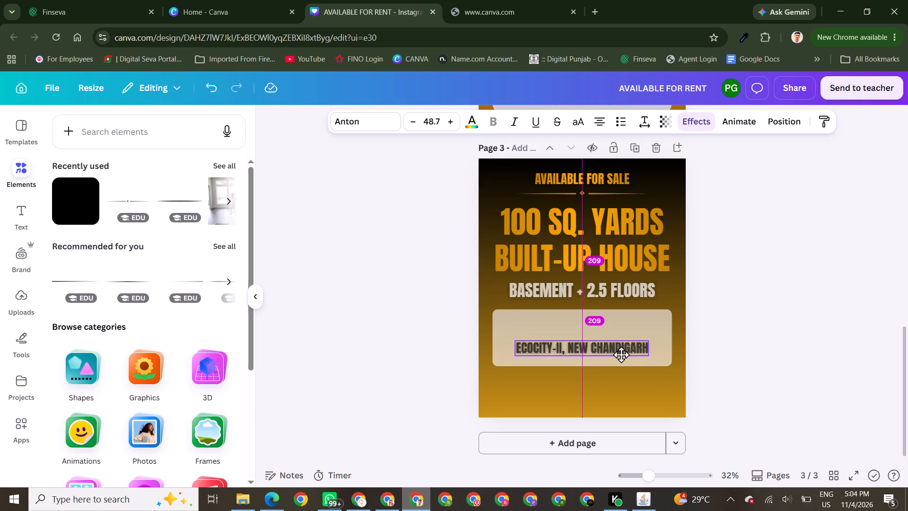
pyautogui.moveTo(621, 354); pyautogui.dragTo(620, 354)
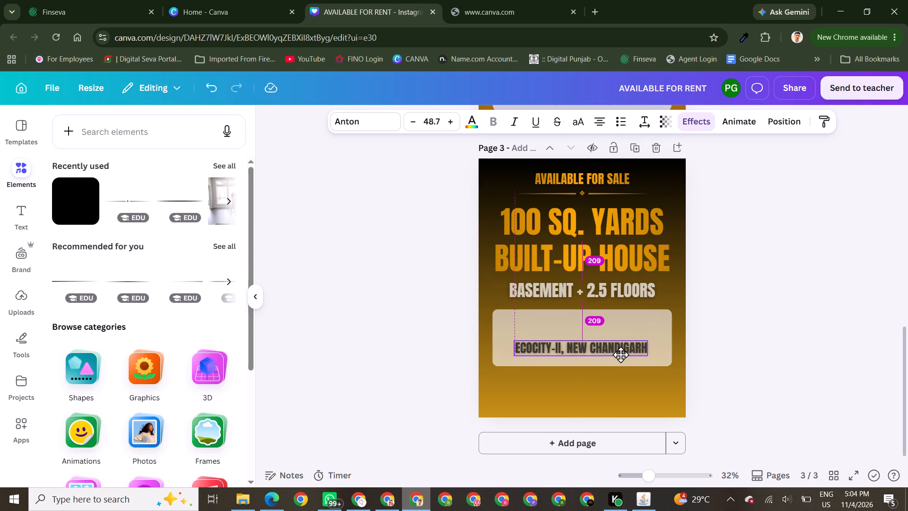
pyautogui.moveTo(620, 354); pyautogui.dragTo(620, 354)
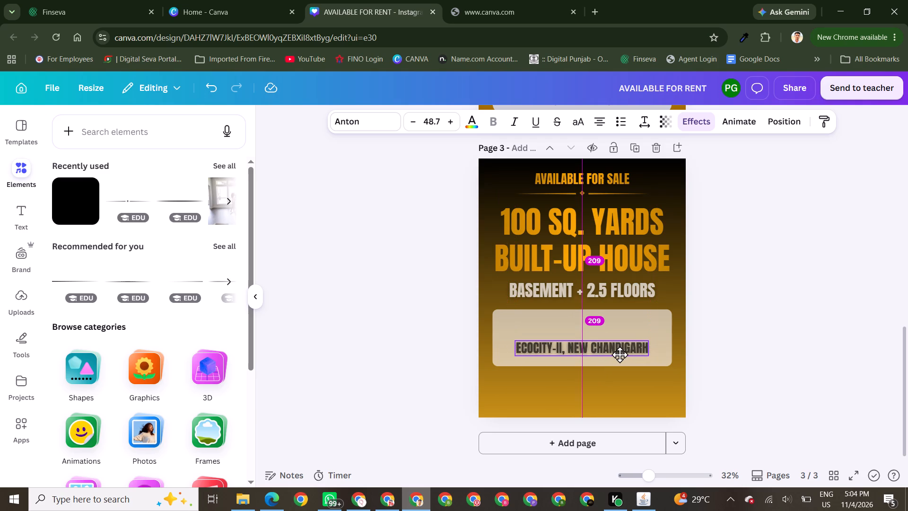
pyautogui.moveTo(620, 354); pyautogui.dragTo(620, 353)
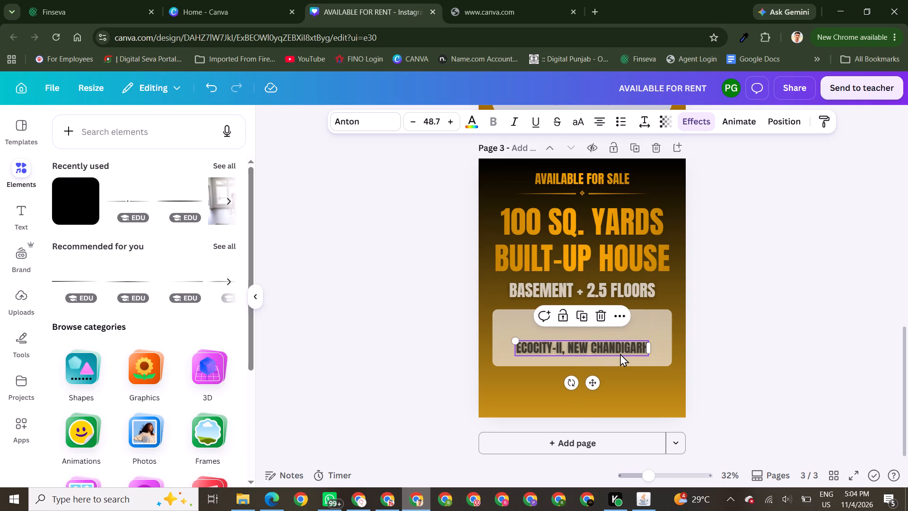
pyautogui.moveTo(620, 353); pyautogui.dragTo(620, 344)
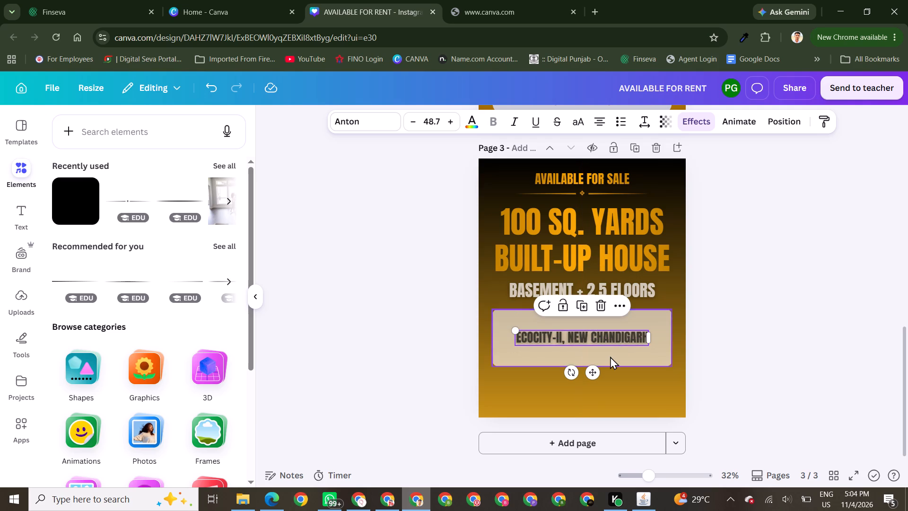
# Shorten the translucent box by raising its bottom edge closer to the location text.
pyautogui.click(609, 358)
pyautogui.moveTo(583, 366); pyautogui.dragTo(583, 353)
# Duplicate the "ECOCITY-II, NEW CHANDIGARH" line, center the copy directly above the original, and replace its text with "LOCATION".
pyautogui.click(593, 335)
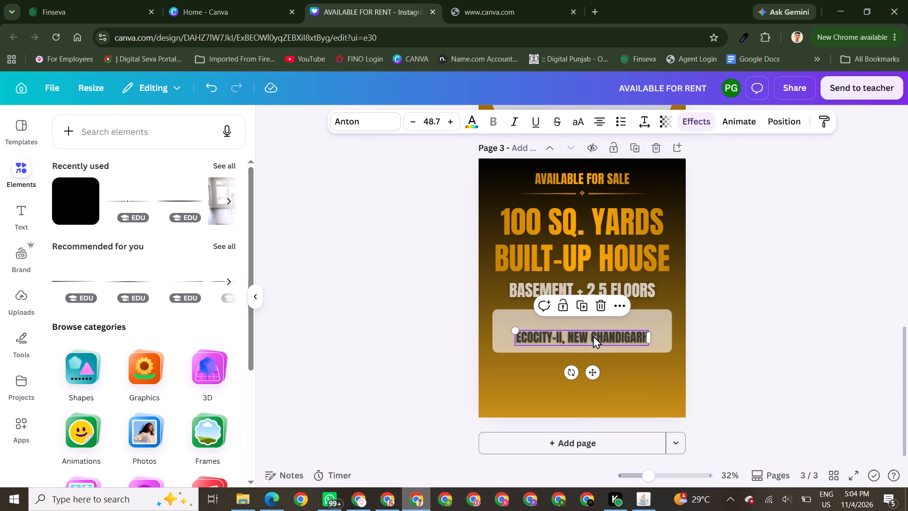
pyautogui.click(584, 300)
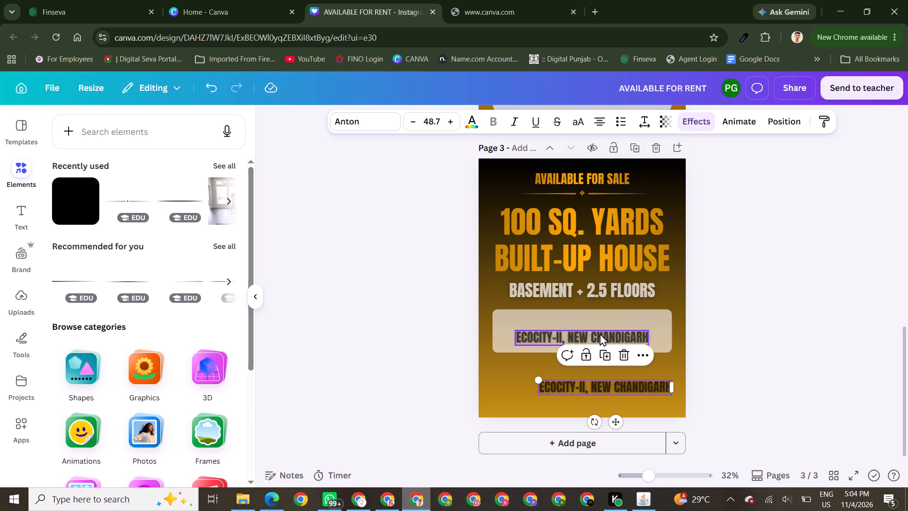
pyautogui.moveTo(605, 387); pyautogui.dragTo(583, 320)
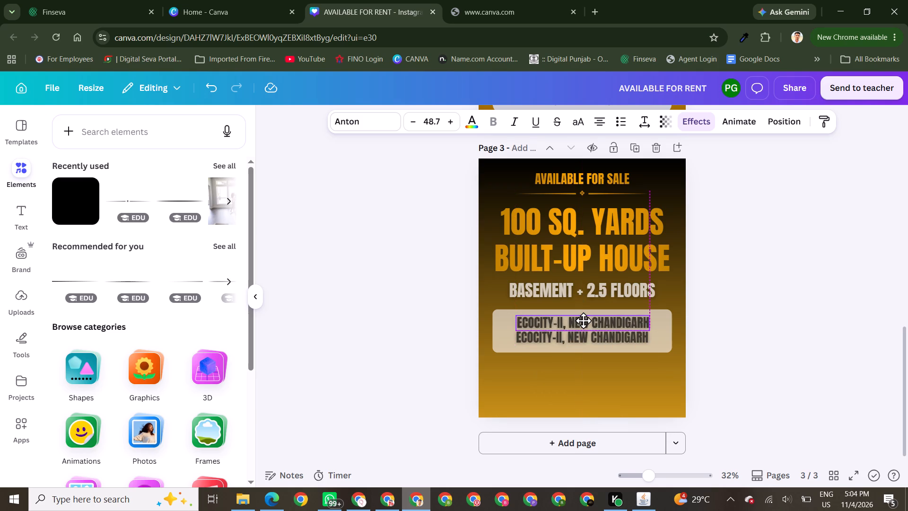
pyautogui.moveTo(583, 320); pyautogui.dragTo(581, 320)
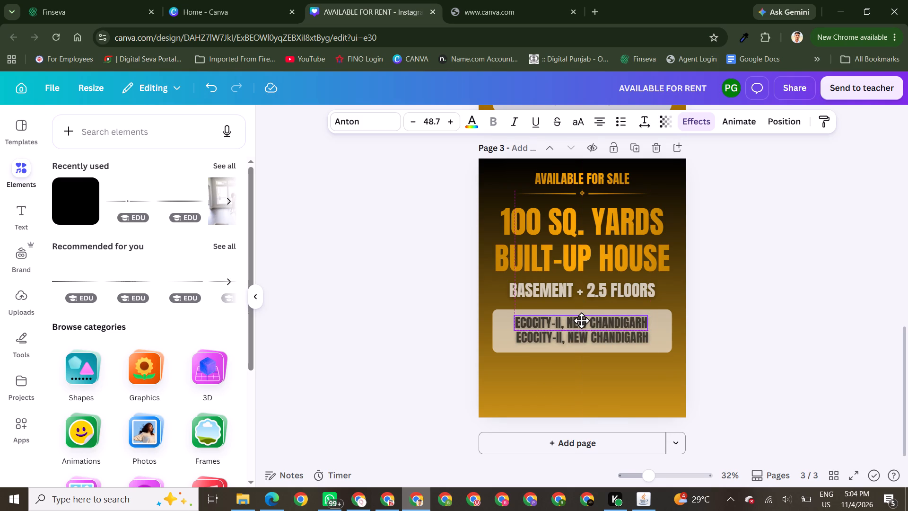
pyautogui.moveTo(581, 320); pyautogui.dragTo(582, 320)
pyautogui.click(582, 320)
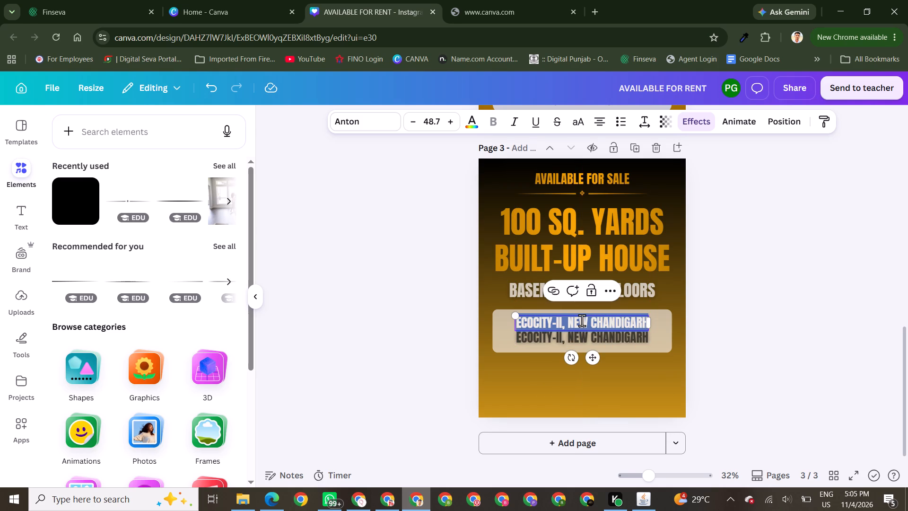
pyautogui.write('LOCATION')
pyautogui.tripleClick(798, 295)
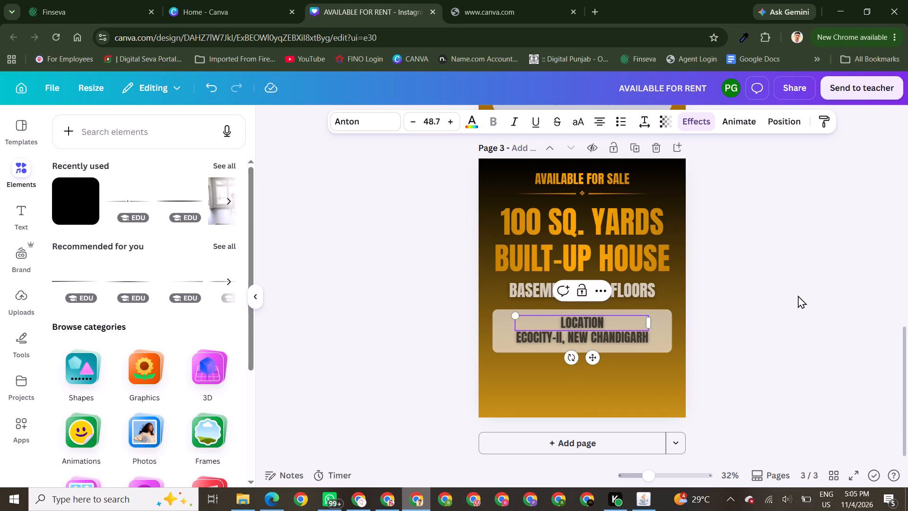
# Nudge the "ECOCITY-II, NEW CHANDIGARH" line slightly down to open a small gap below "LOCATION".
pyautogui.click(599, 334)
pyautogui.press('Down')
pyautogui.press('Down')
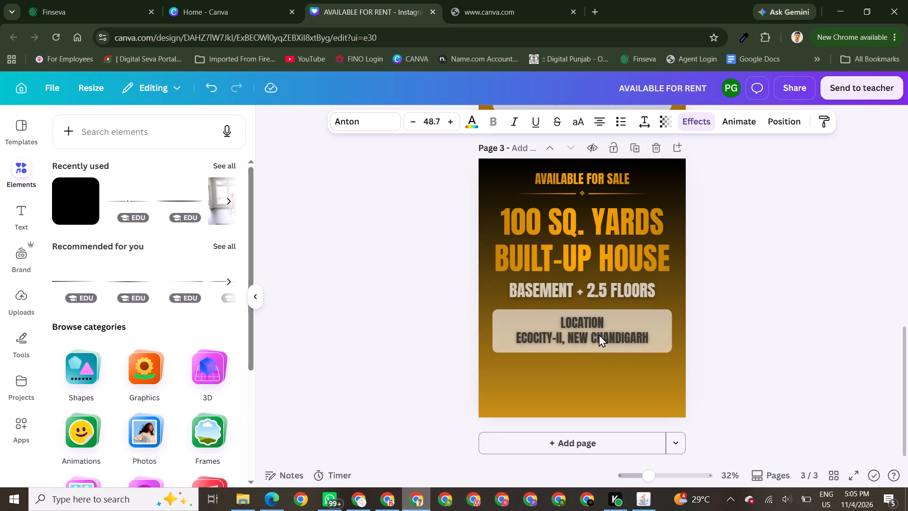
pyautogui.press('Down')
pyautogui.press('Down')
pyautogui.press('Down')
pyautogui.press('Down')
pyautogui.press('Down')
pyautogui.press('Down')
pyautogui.press('Down')
pyautogui.press('Down')
pyautogui.press('Down')
pyautogui.press('Down')
pyautogui.press('Down')
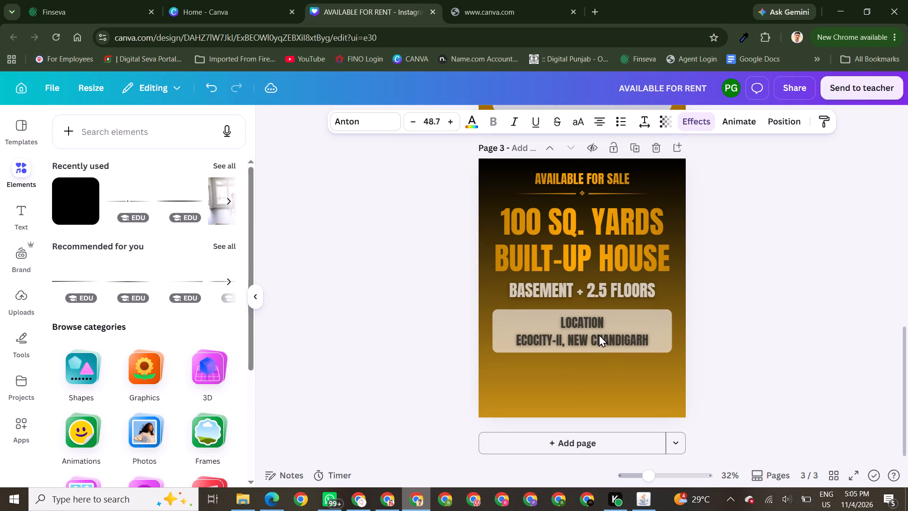
pyautogui.press('Down')
pyautogui.press('Up')
pyautogui.press('Up')
pyautogui.press('Up')
pyautogui.press('Up')
pyautogui.press('Up')
pyautogui.press('Up')
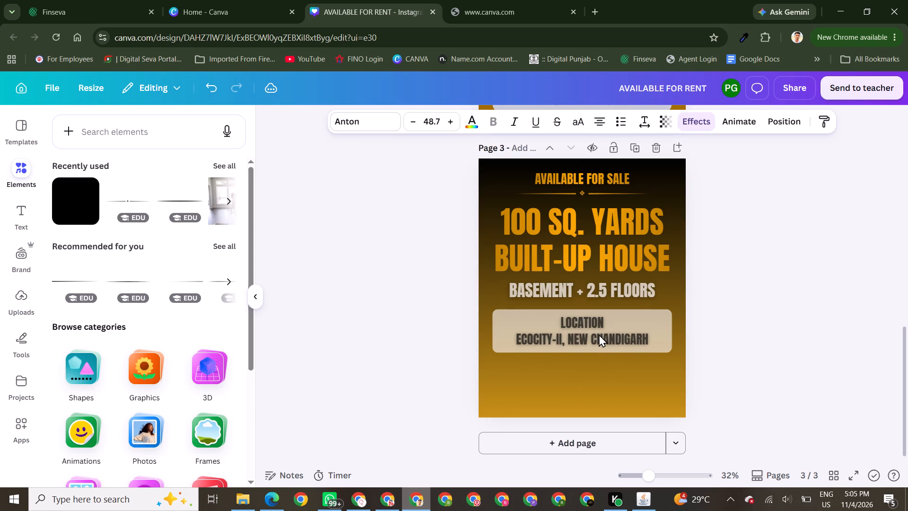
pyautogui.press('Up')
# Nudge "LOCATION" and the "ECOCITY-II, NEW CHANDIGARH" line slightly down to balance them within the box.
pyautogui.click(586, 324)
pyautogui.press('Down')
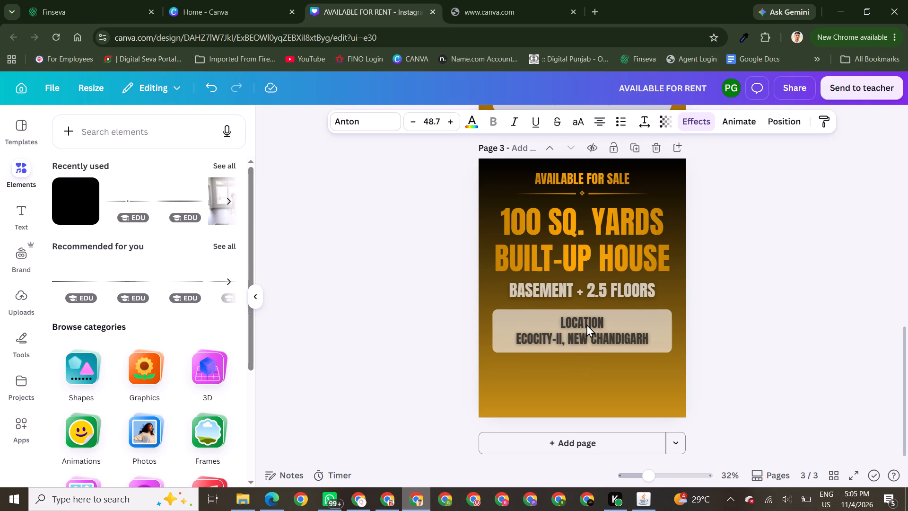
pyautogui.press('Down')
pyautogui.press('Down')
pyautogui.click(590, 340)
pyautogui.press('Down')
pyautogui.press('Down')
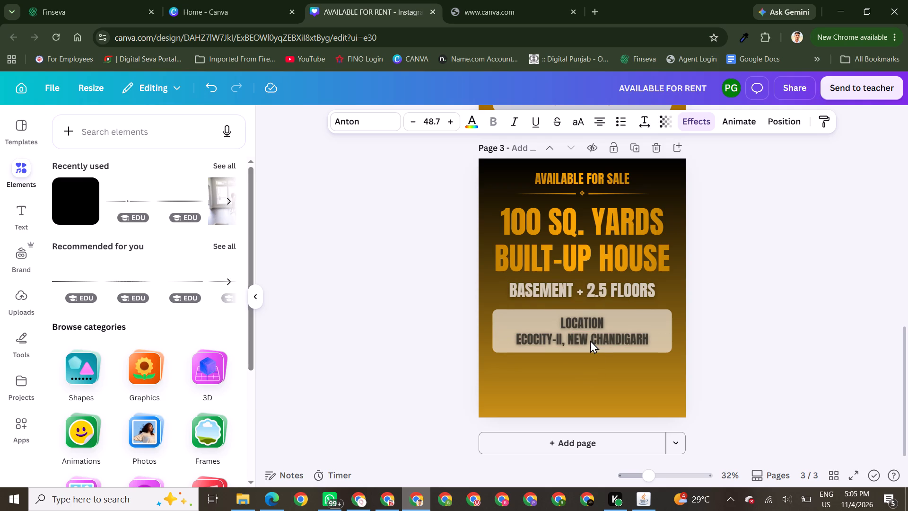
# Nudge the "ECOCITY-II, NEW CHANDIGARH" line slightly down within the translucent box.
pyautogui.press('Down')
pyautogui.press('Down')
pyautogui.tripleClick(753, 352)
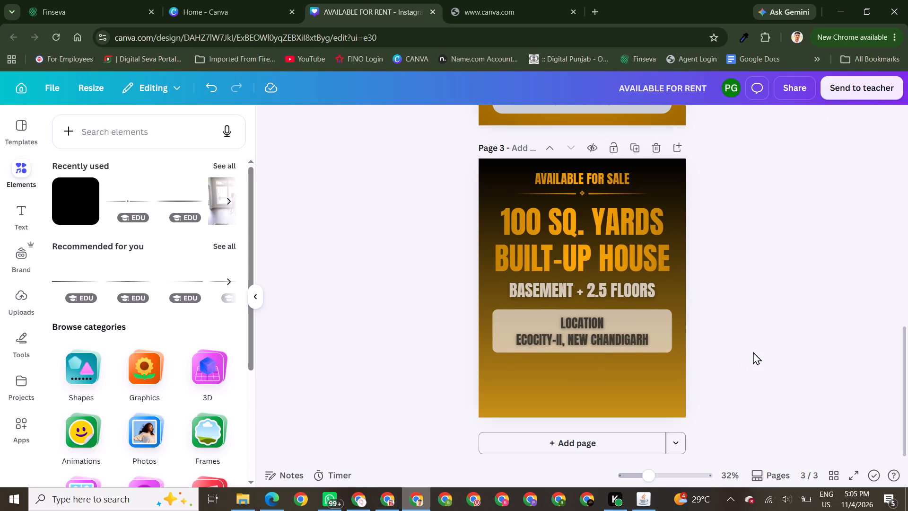
pyautogui.click(753, 352)
# Change the text effect of the "ECOCITY-II, NEW CHANDIGARH" and "LOCATION" lines to Drop.
pyautogui.click(592, 344)
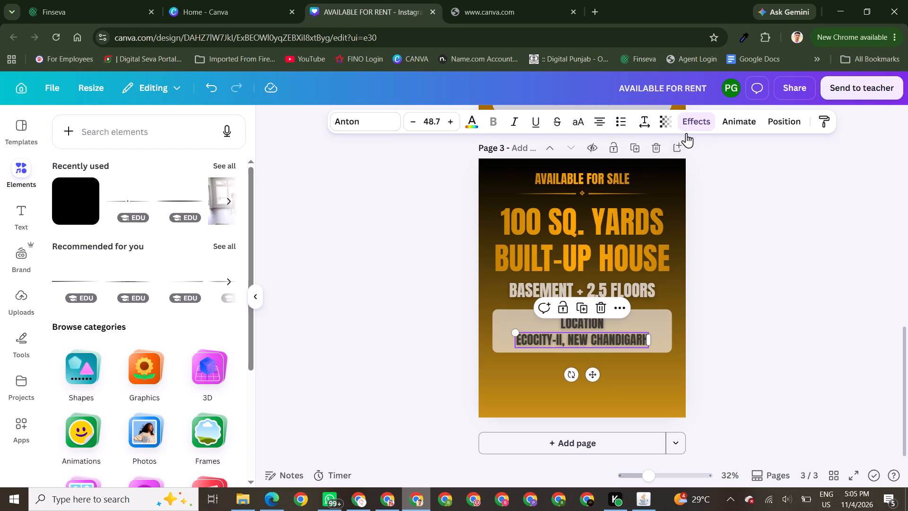
pyautogui.click(700, 118)
pyautogui.scroll(3, 111, 171)
pyautogui.click(87, 172)
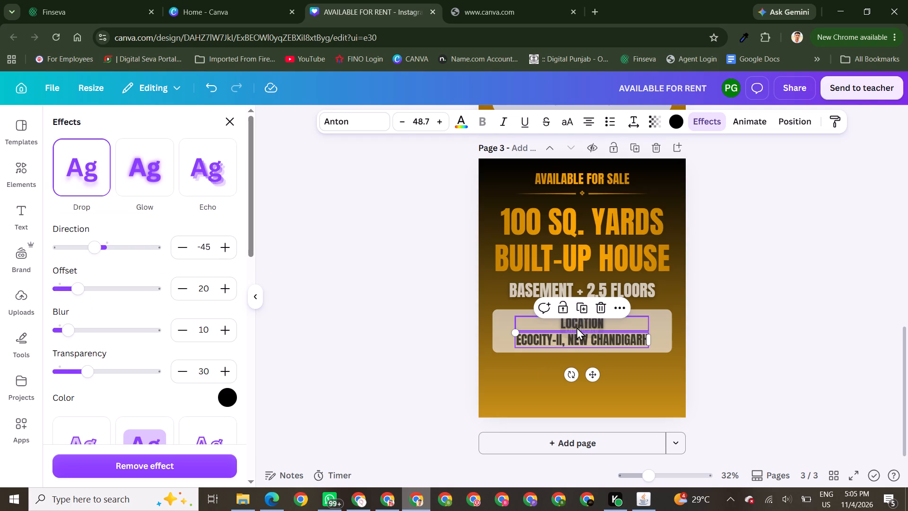
pyautogui.click(576, 327)
pyautogui.click(93, 186)
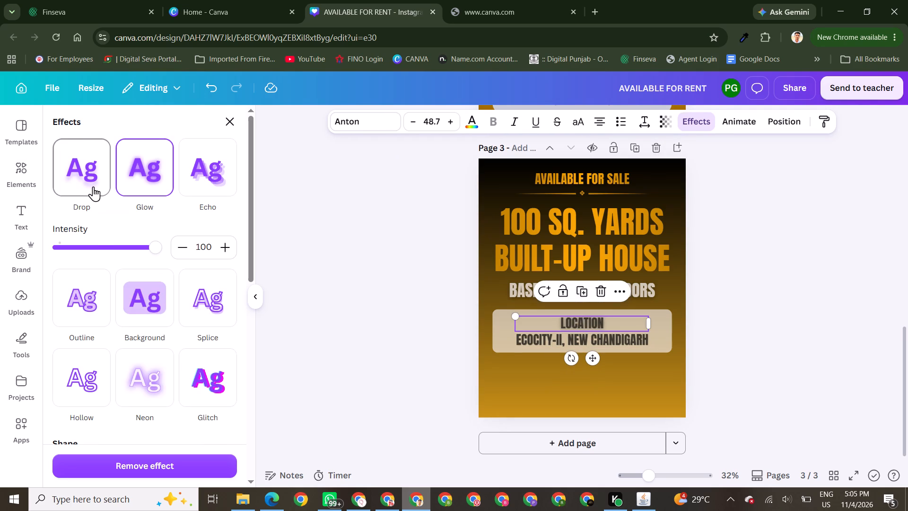
pyautogui.tripleClick(733, 314)
pyautogui.tripleClick(733, 314)
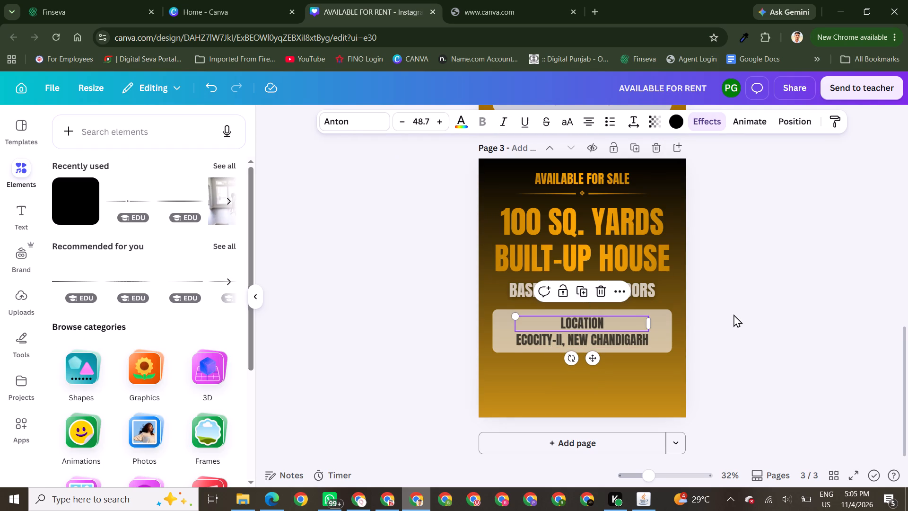
pyautogui.click(733, 314)
# Copy the "TRINETRAM BUILDERS & PROPERTY CONSULTANT" line from page 2 onto page 3 and place it below the location box.
pyautogui.scroll(1, 733, 314)
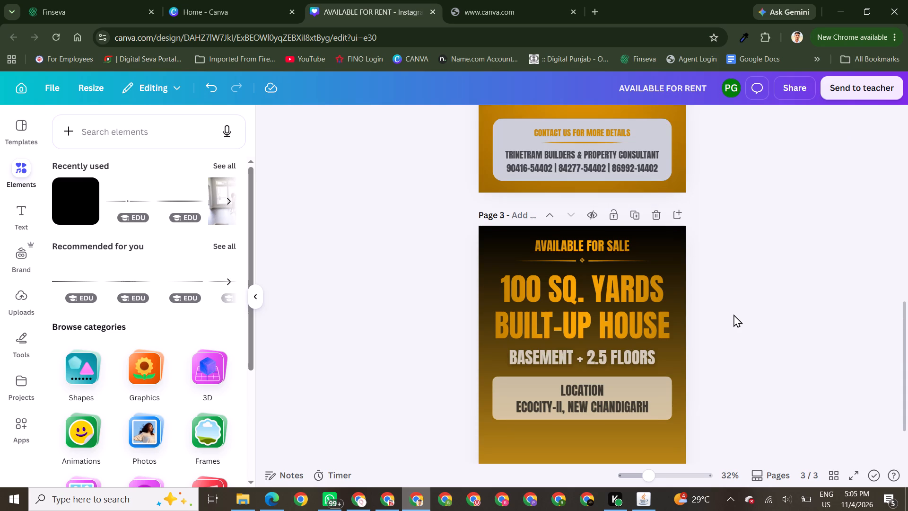
pyautogui.scroll(1, 733, 314)
pyautogui.click(733, 314)
pyautogui.scroll(-1, 733, 314)
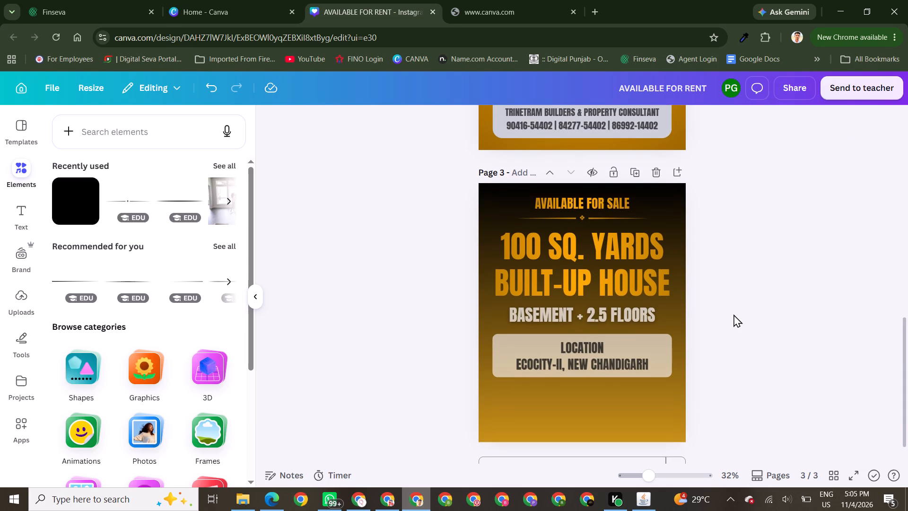
pyautogui.click(577, 109)
pyautogui.hotkey('ctrl', 'c')
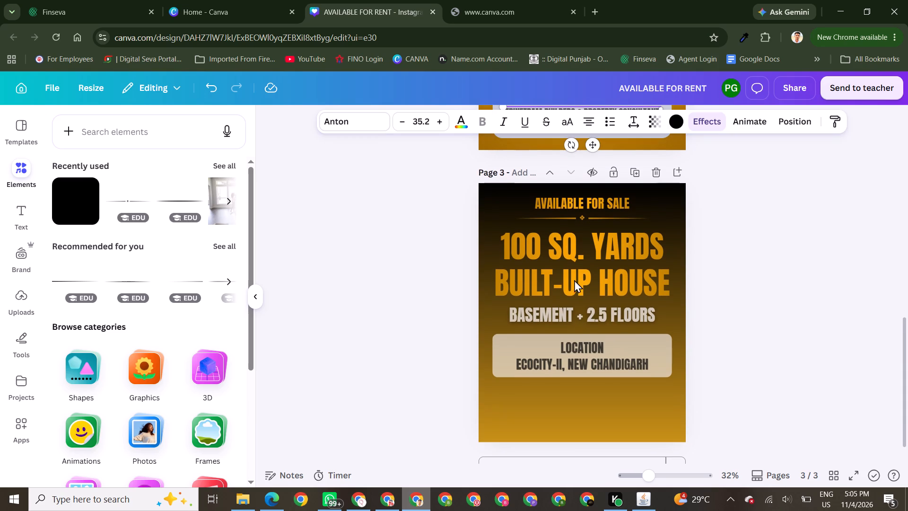
pyautogui.scroll(-1, 586, 357)
pyautogui.click(569, 378)
pyautogui.hotkey('ctrl', 'v')
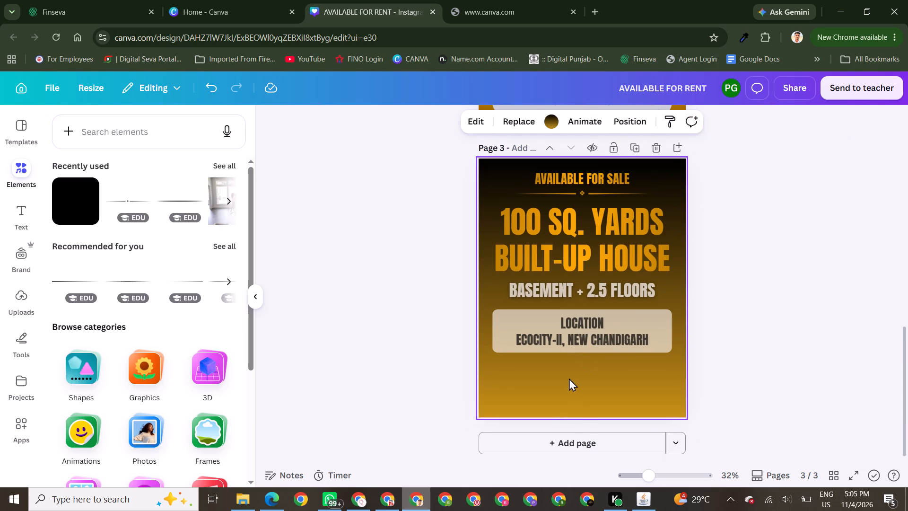
pyautogui.click(588, 381)
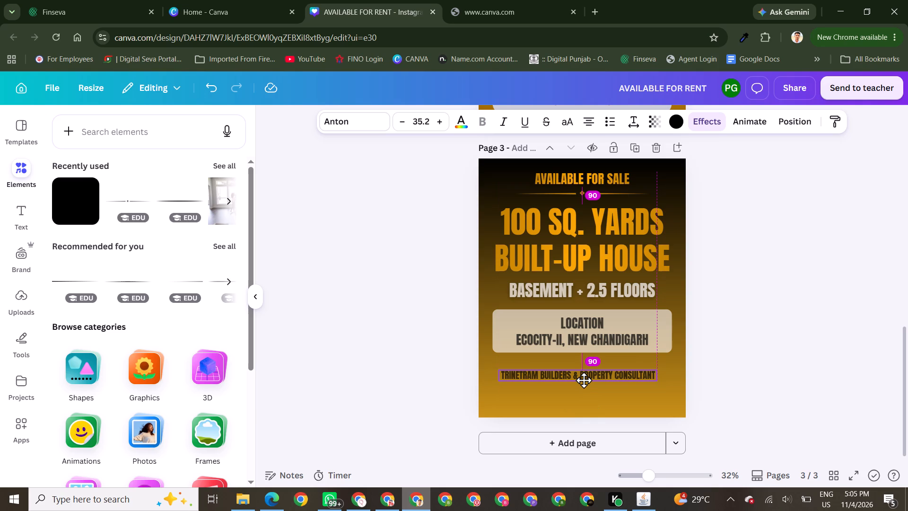
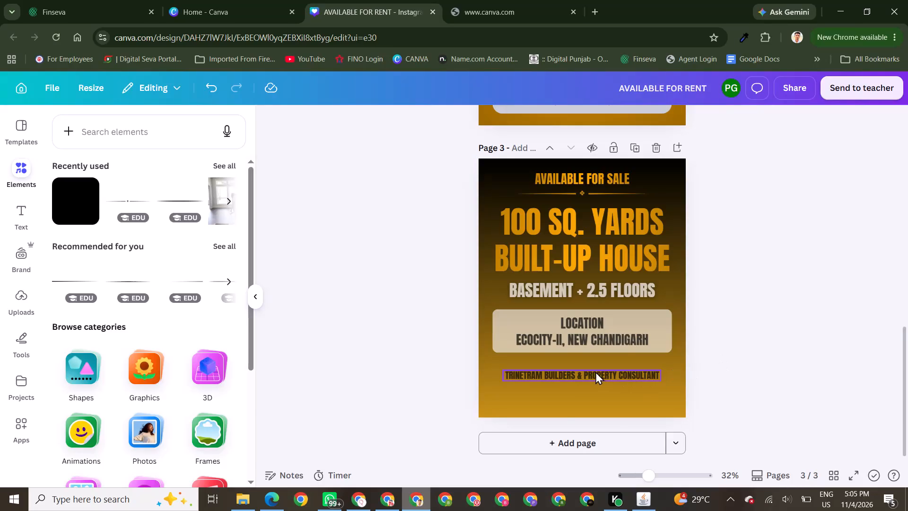
# Move the "TRINETRAM BUILDERS & PROPERTY CONSULTANT" line further down, close to the bottom of page 3.
pyautogui.moveTo(595, 371); pyautogui.dragTo(597, 384)
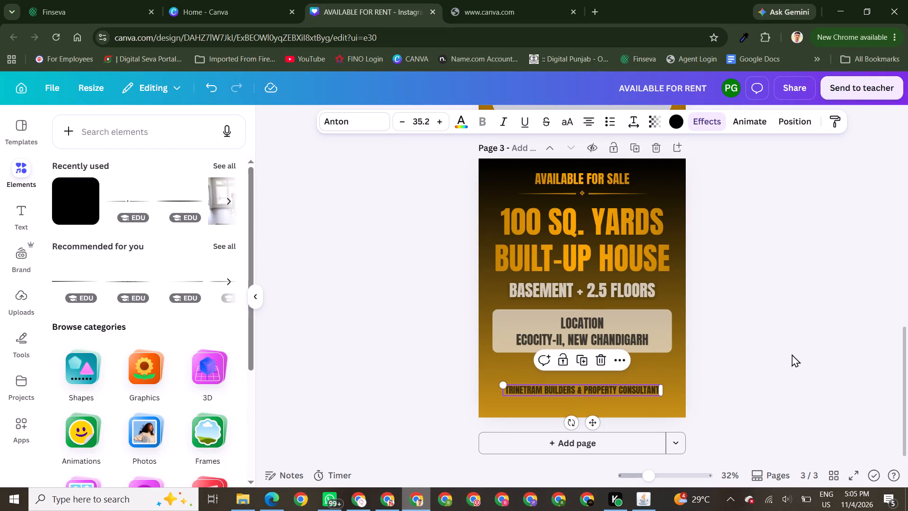
pyautogui.tripleClick(799, 354)
# Copy the phone numbers line from page 2 onto page 3 and centre it directly beneath the "TRINETRAM BUILDERS & PROPERTY CONSULTANT" line.
pyautogui.scroll(1, 799, 354)
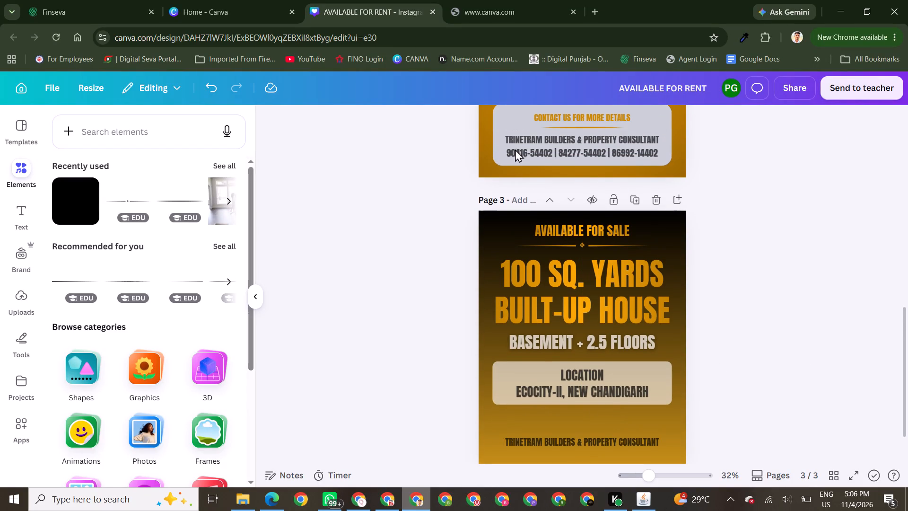
pyautogui.click(568, 152)
pyautogui.hotkey('ctrl', 'c')
pyautogui.scroll(-1, 568, 152)
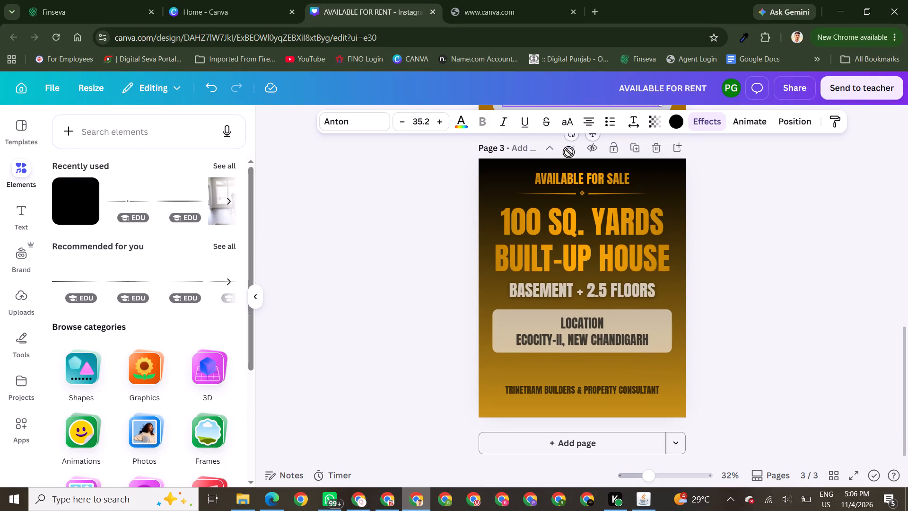
pyautogui.click(565, 398)
pyautogui.hotkey('ctrl', 'v')
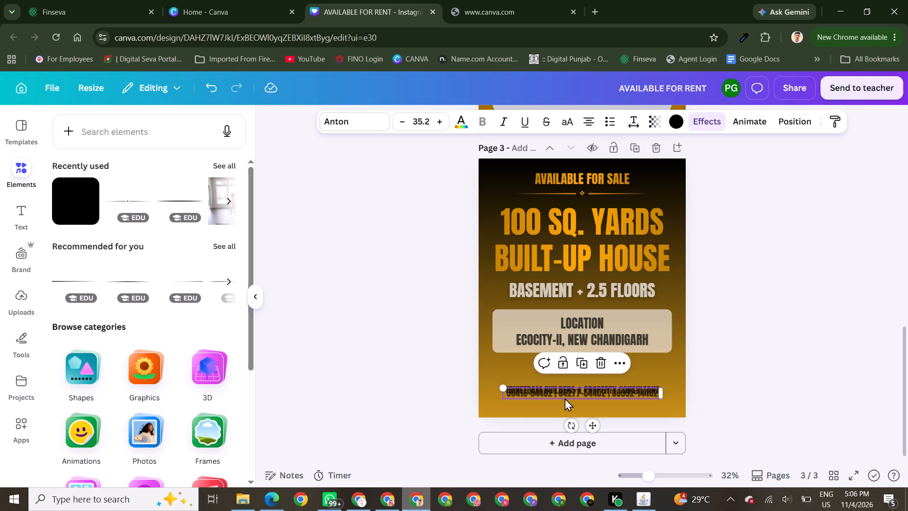
pyautogui.moveTo(589, 390); pyautogui.dragTo(585, 401)
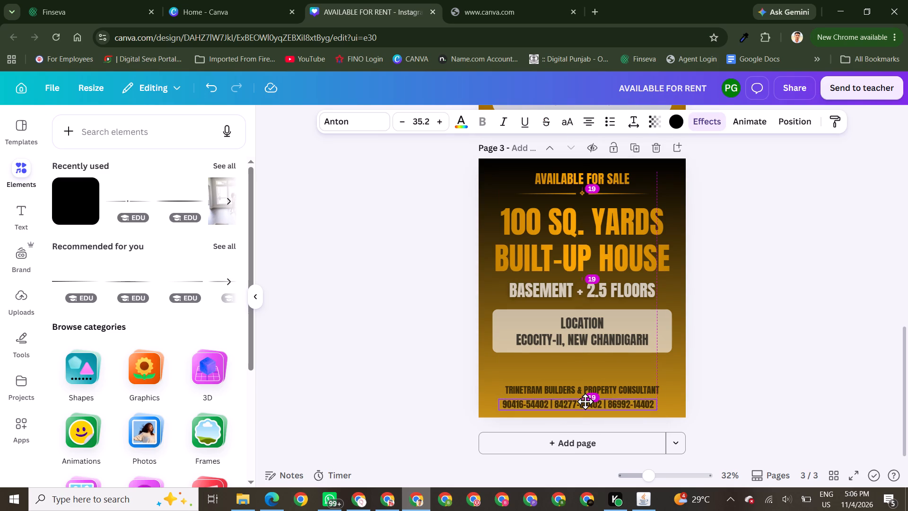
pyautogui.moveTo(585, 401); pyautogui.dragTo(587, 399)
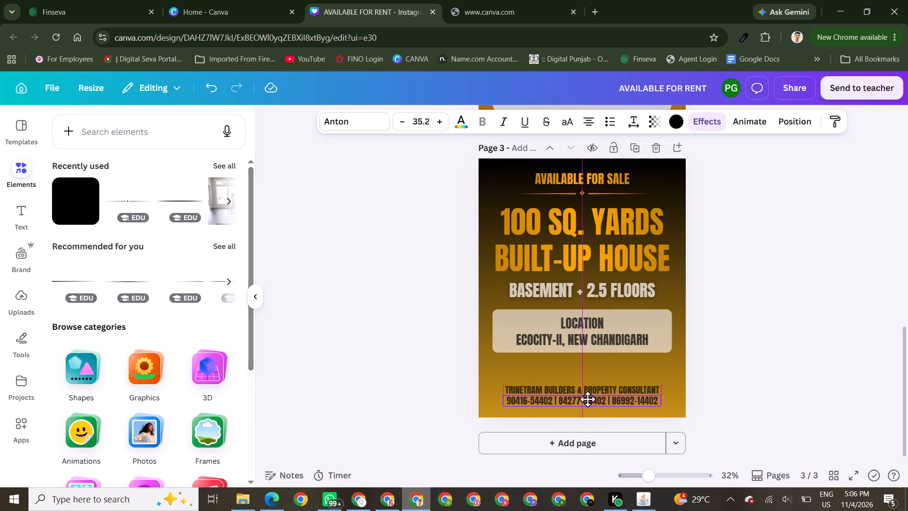
pyautogui.moveTo(587, 399); pyautogui.dragTo(587, 400)
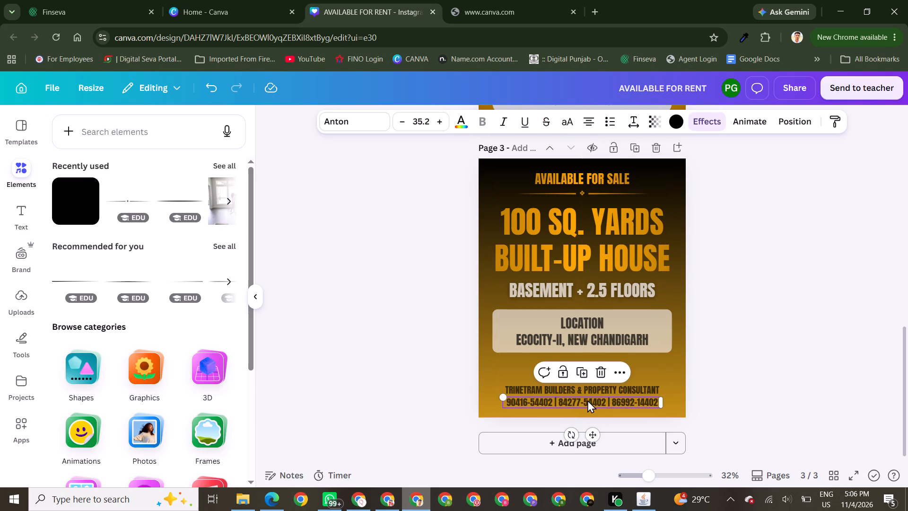
pyautogui.tripleClick(745, 365)
pyautogui.tripleClick(745, 365)
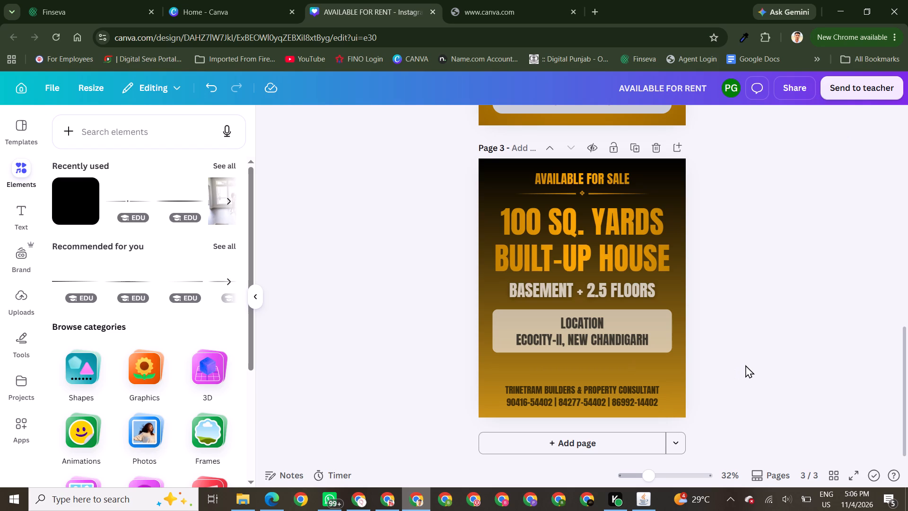
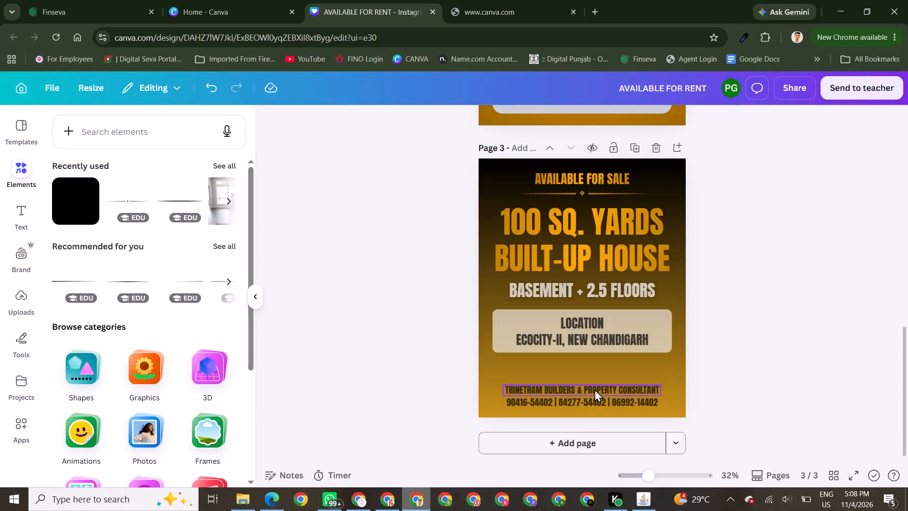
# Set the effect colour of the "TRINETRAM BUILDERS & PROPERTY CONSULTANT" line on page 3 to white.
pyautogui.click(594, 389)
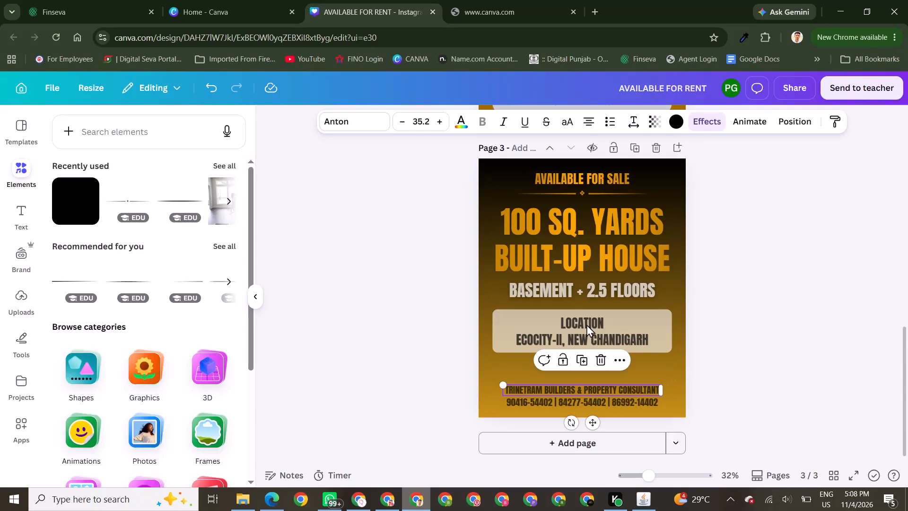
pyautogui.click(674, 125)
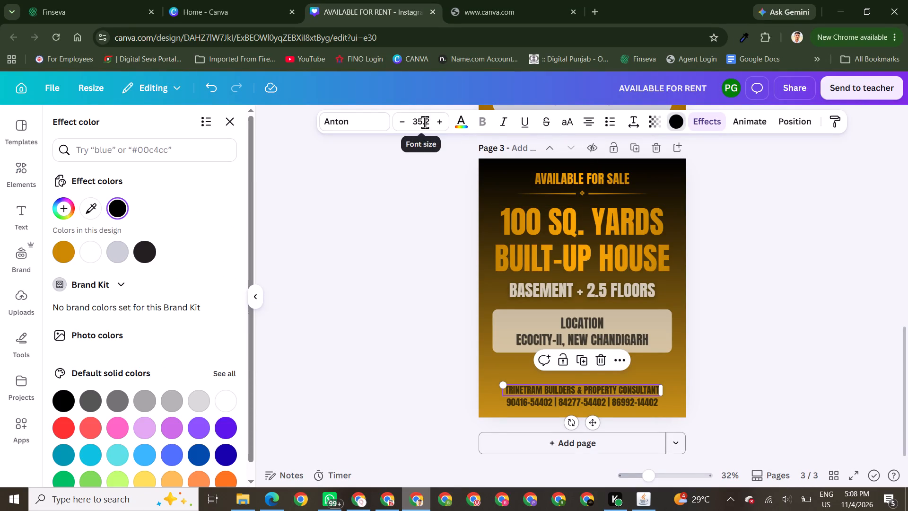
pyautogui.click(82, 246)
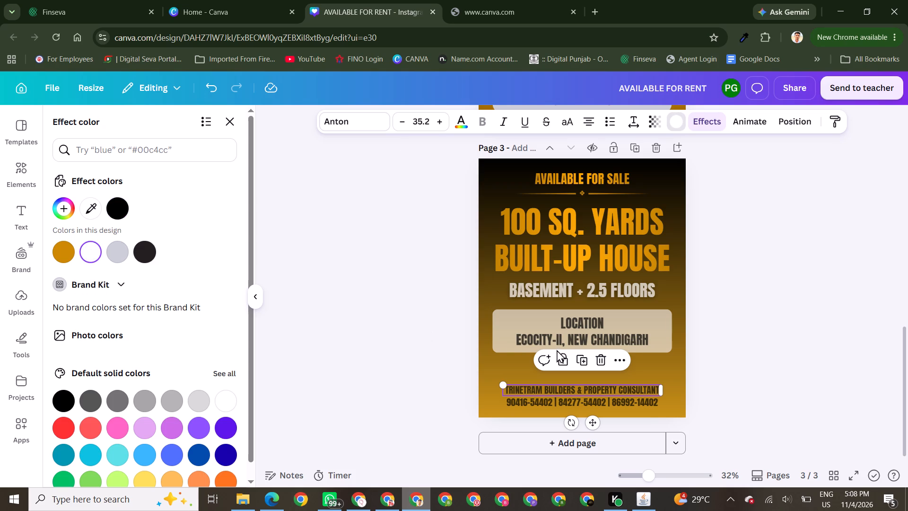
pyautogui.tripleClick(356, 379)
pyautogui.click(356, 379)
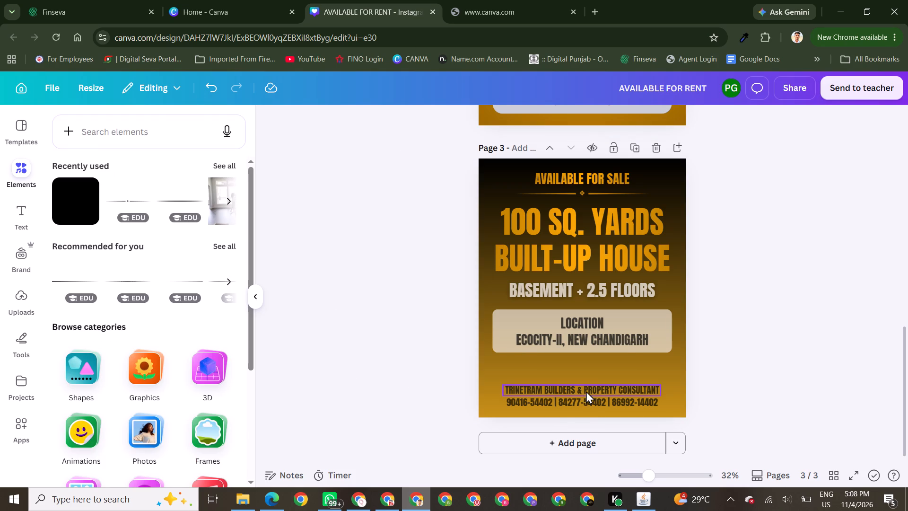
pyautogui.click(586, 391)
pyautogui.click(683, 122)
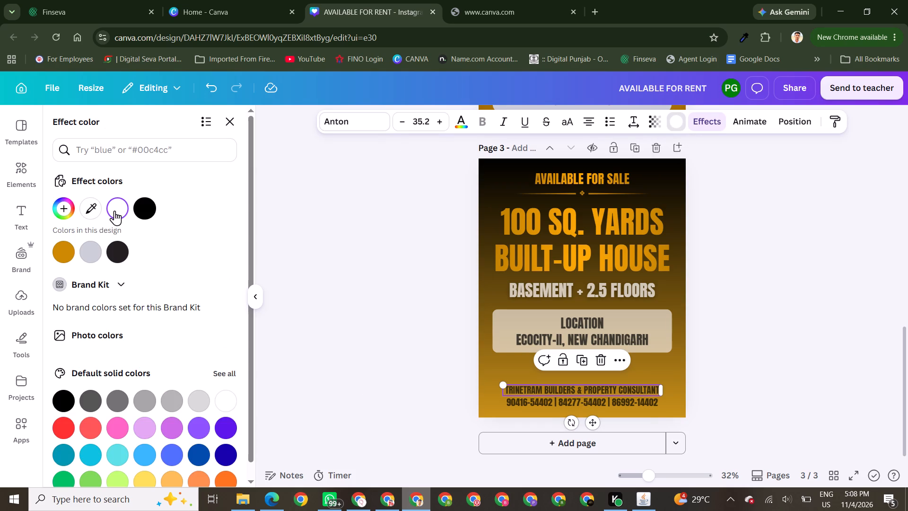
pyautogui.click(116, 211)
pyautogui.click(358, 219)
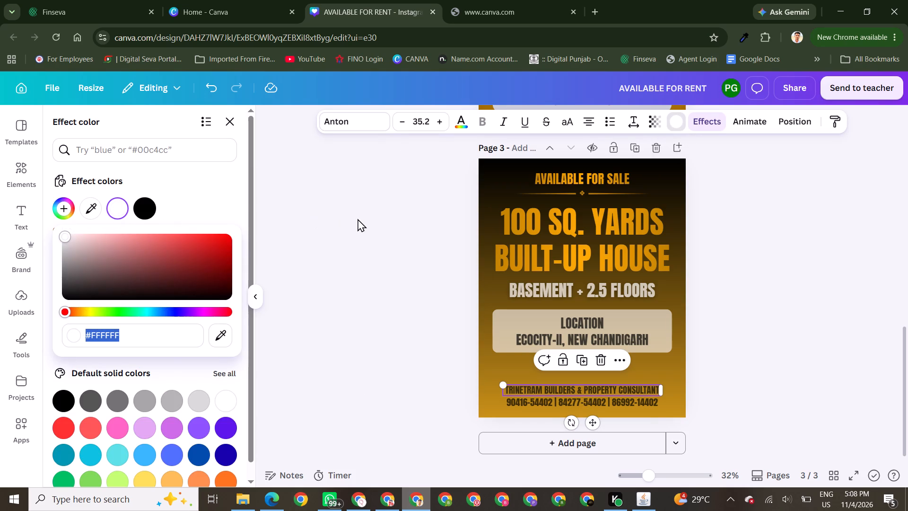
# Change the text colour of the consultant name line and the phone numbers line on page 3 to white.
pyautogui.click(425, 378)
pyautogui.click(544, 385)
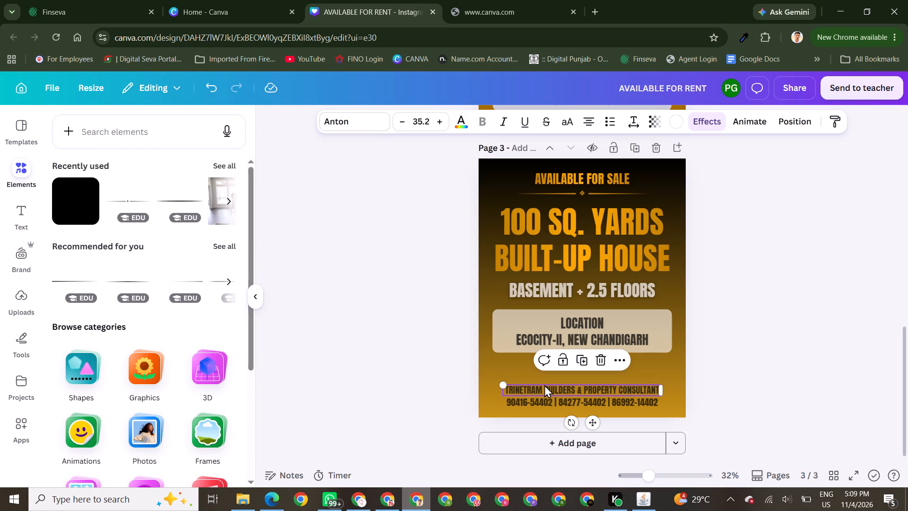
pyautogui.click(461, 126)
pyautogui.click(140, 207)
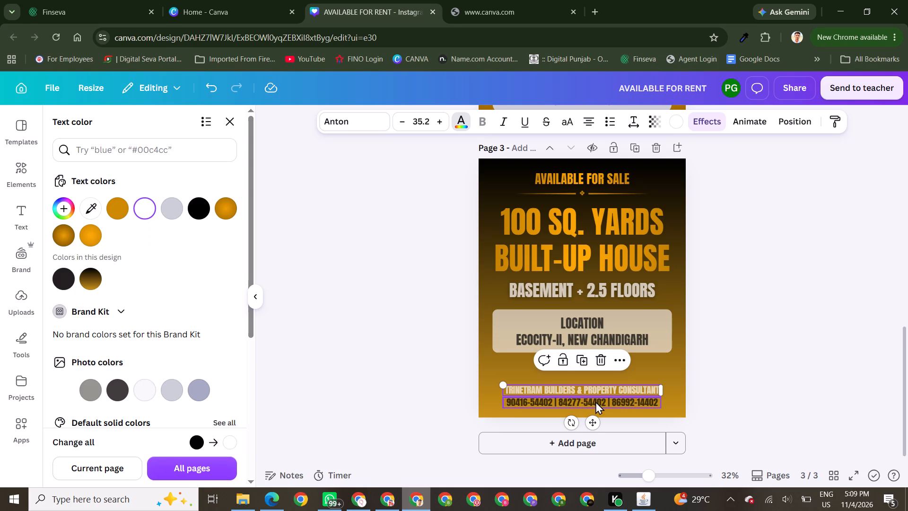
pyautogui.click(595, 401)
pyautogui.click(143, 215)
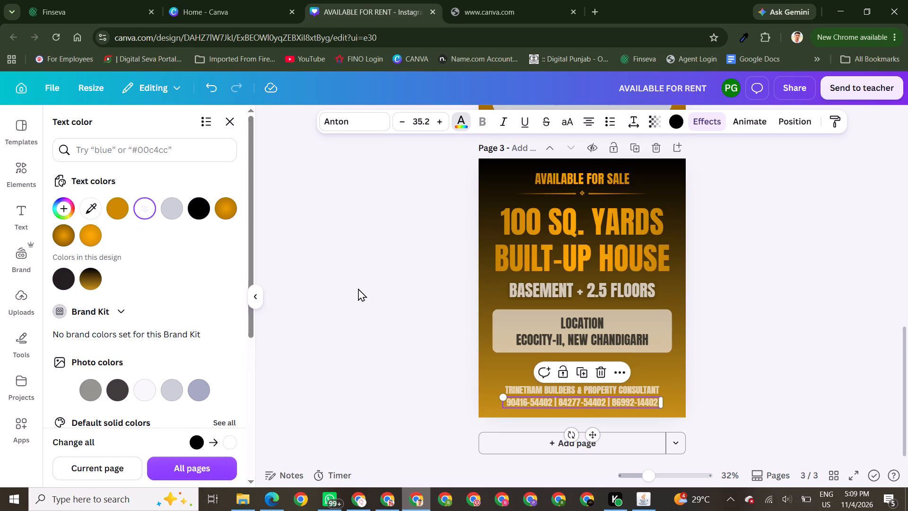
# Raise the transparency value of the consultant name line and the phone numbers line to 100, making both fully opaque.
pyautogui.click(554, 386)
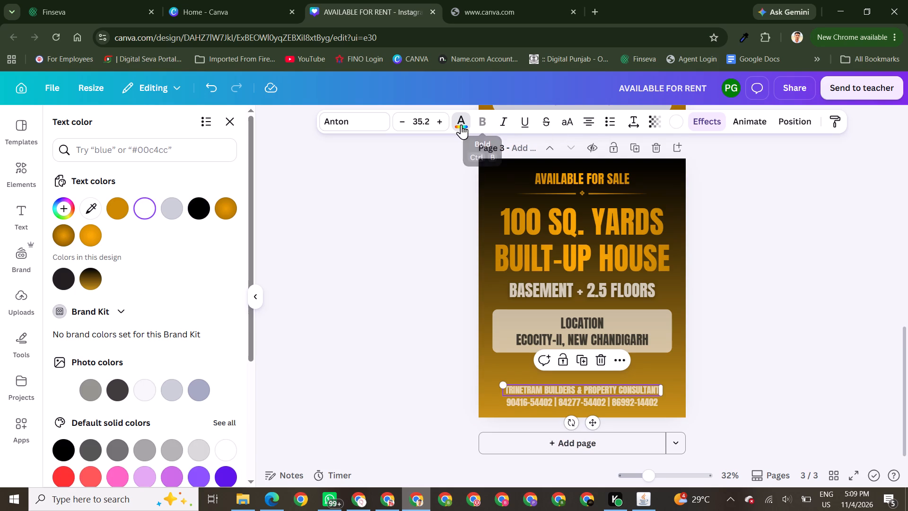
pyautogui.click(654, 126)
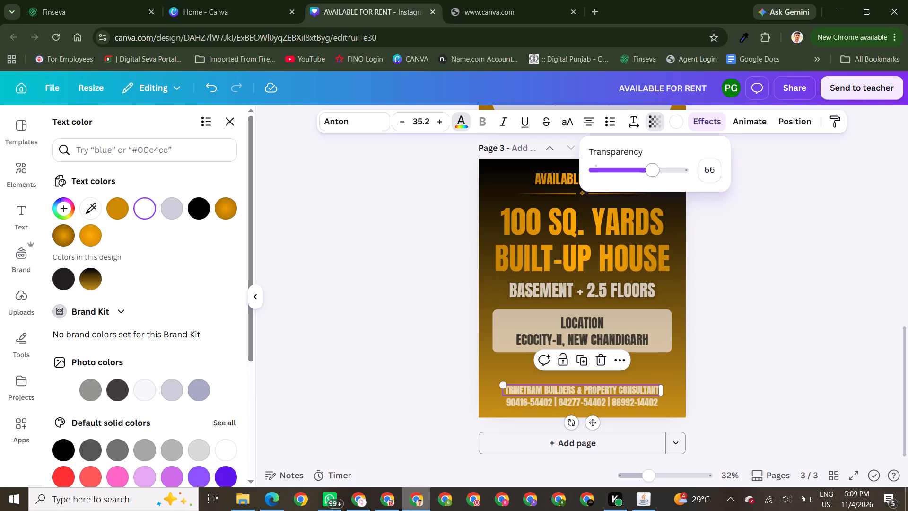
pyautogui.moveTo(651, 172); pyautogui.dragTo(725, 172)
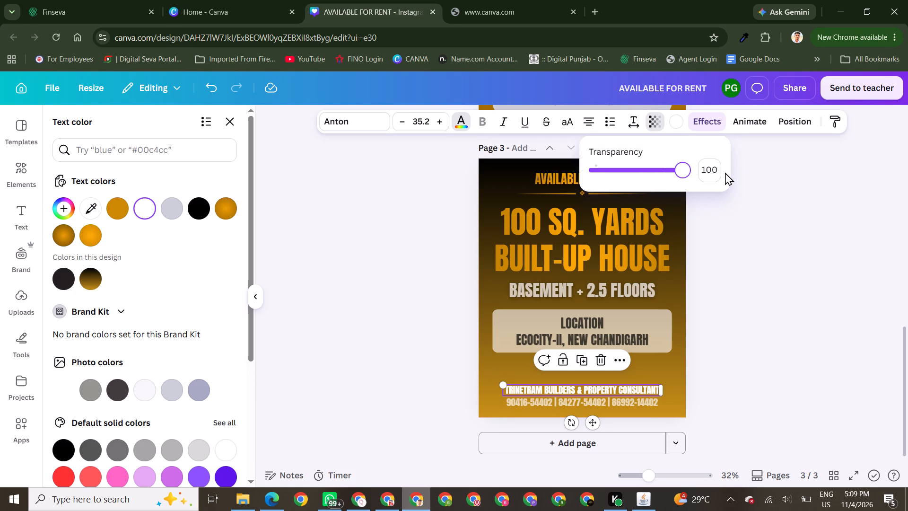
pyautogui.click(580, 402)
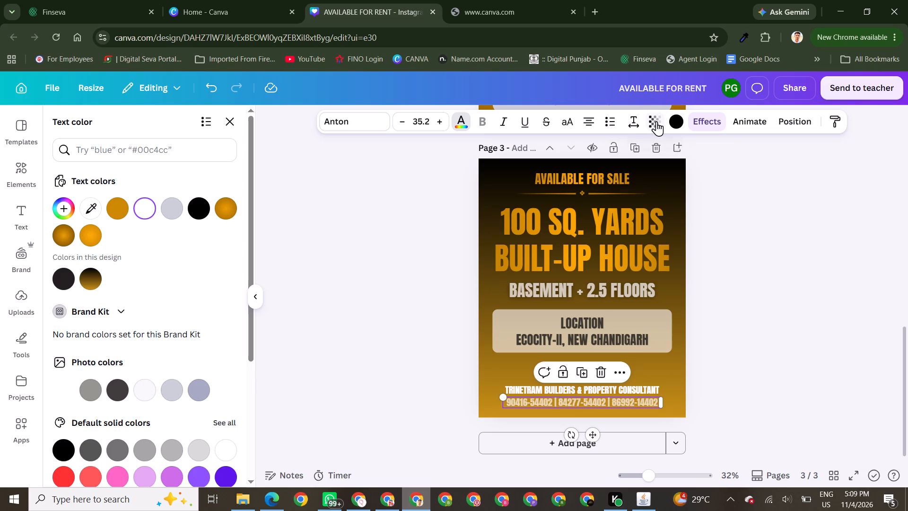
pyautogui.click(656, 121)
pyautogui.moveTo(655, 173); pyautogui.dragTo(716, 174)
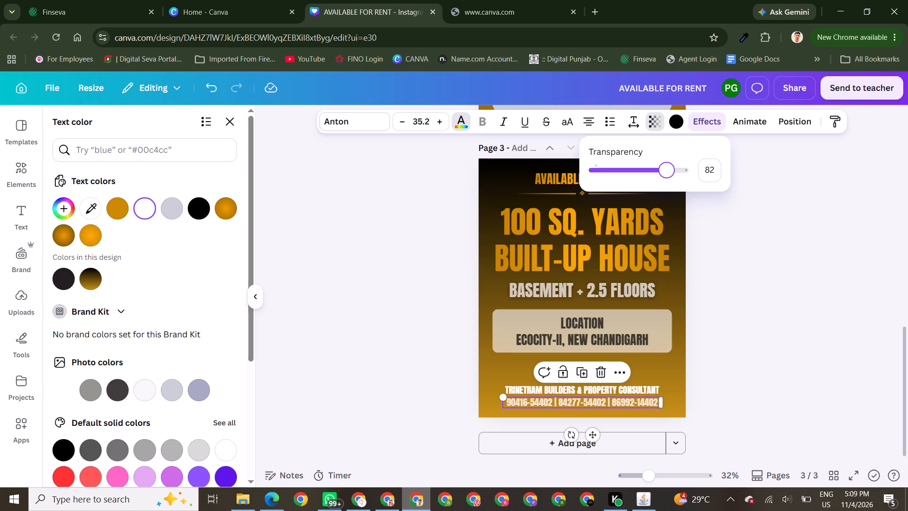
pyautogui.moveTo(716, 174); pyautogui.dragTo(740, 175)
# Enlarge the consultant name line to font size about 40.7 and centre it slightly higher above the phone numbers.
pyautogui.click(611, 391)
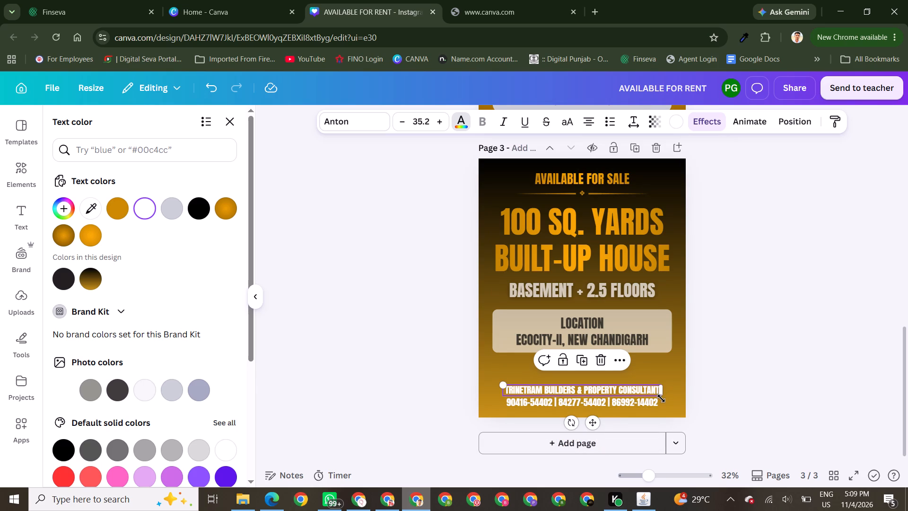
pyautogui.moveTo(661, 397); pyautogui.dragTo(685, 405)
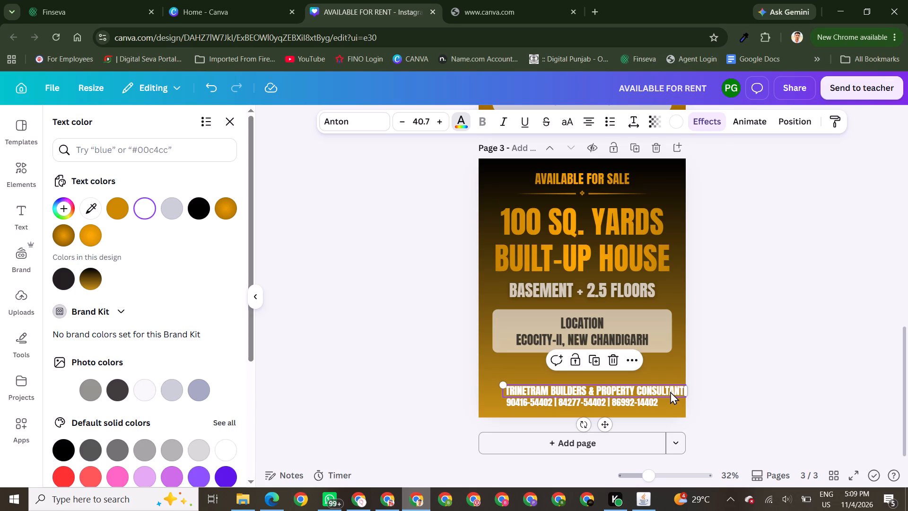
pyautogui.moveTo(670, 390); pyautogui.dragTo(657, 389)
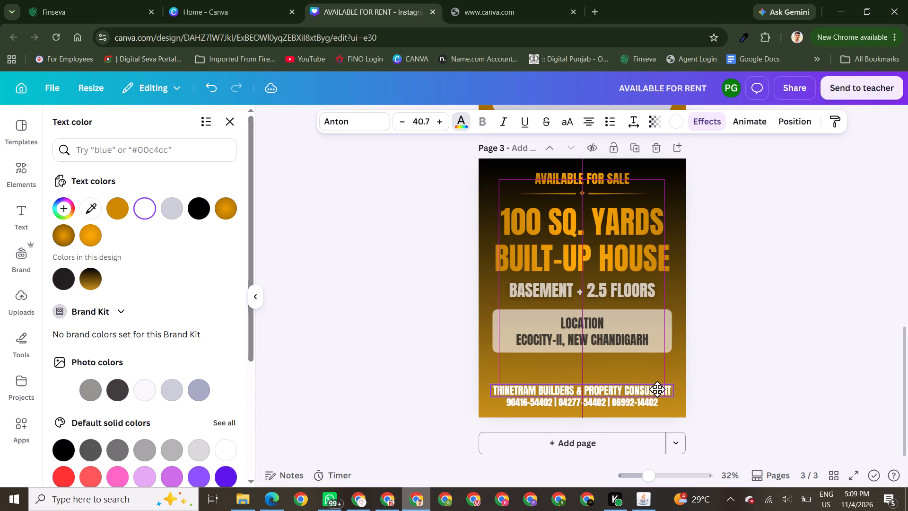
pyautogui.moveTo(657, 389); pyautogui.dragTo(657, 385)
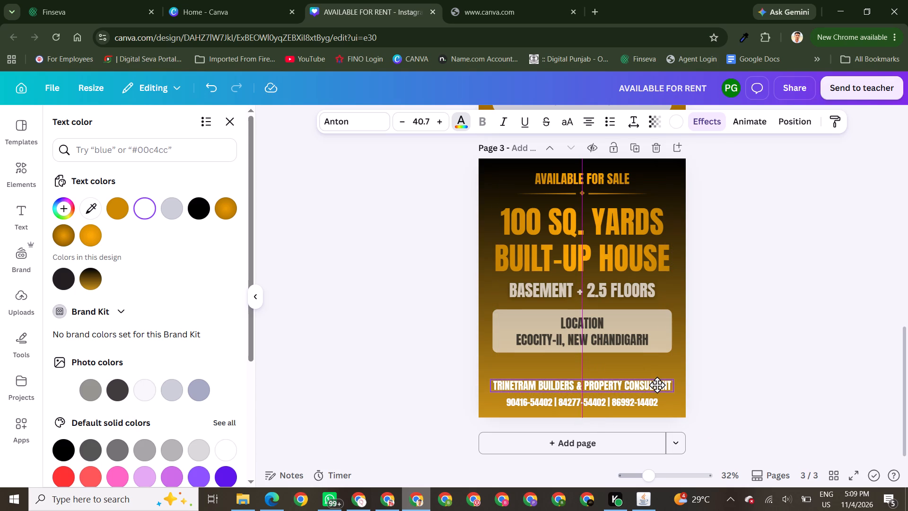
pyautogui.moveTo(657, 385); pyautogui.dragTo(657, 383)
# Apply the Glow effect at intensity 100 to the phone numbers line and the consultant name line.
pyautogui.click(595, 402)
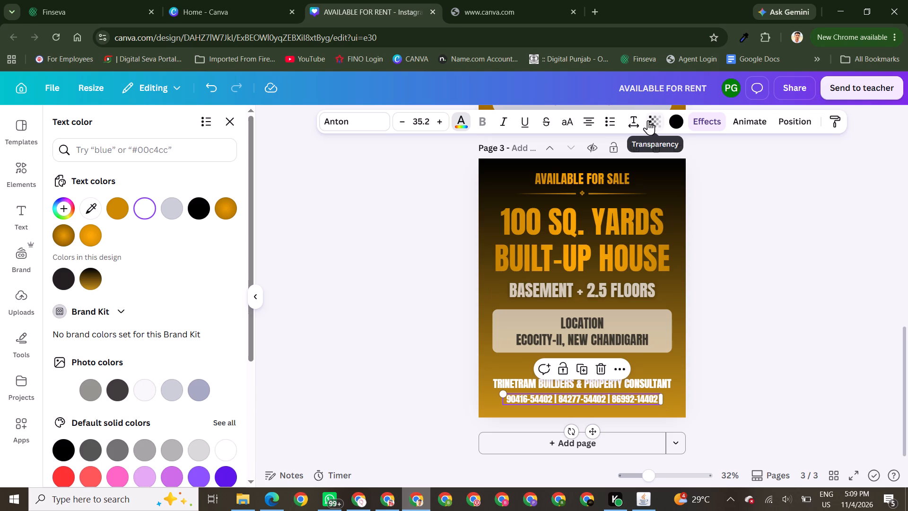
pyautogui.click(709, 121)
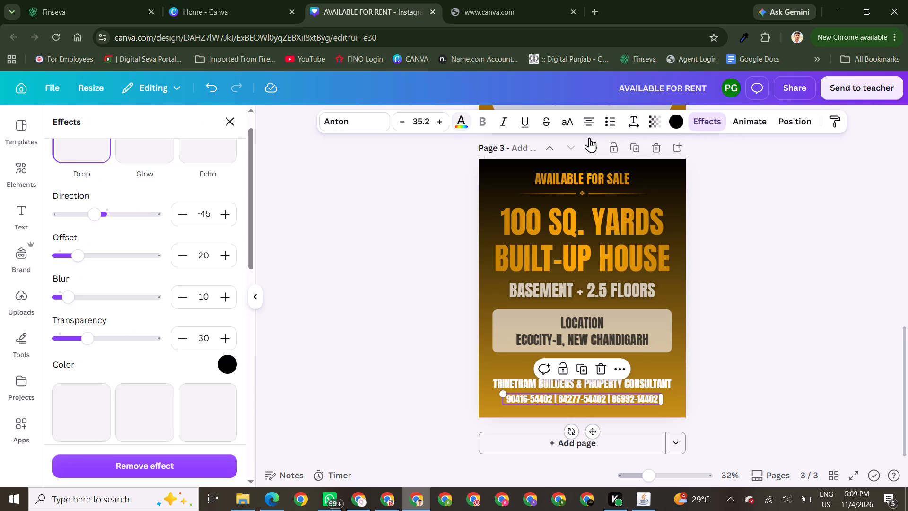
pyautogui.scroll(3, 113, 225)
pyautogui.click(150, 158)
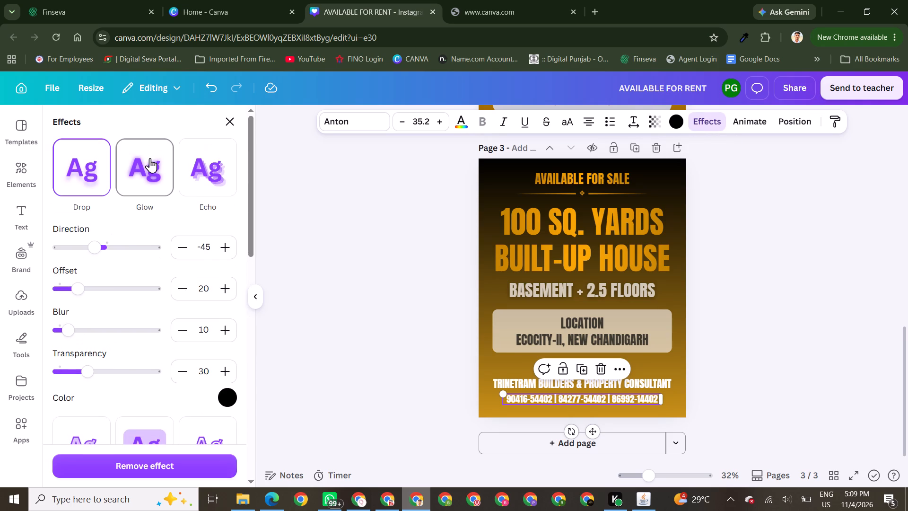
pyautogui.moveTo(95, 248); pyautogui.dragTo(192, 242)
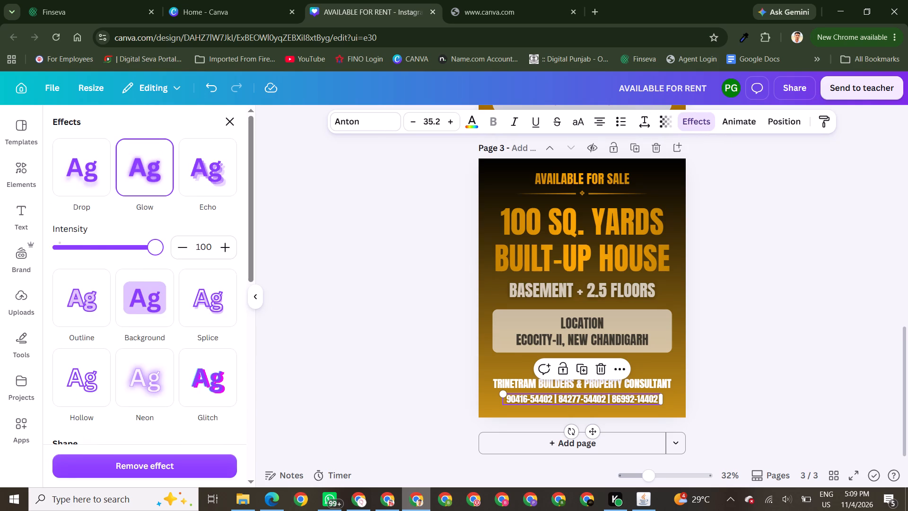
pyautogui.moveTo(192, 242); pyautogui.dragTo(198, 242)
pyautogui.click(509, 383)
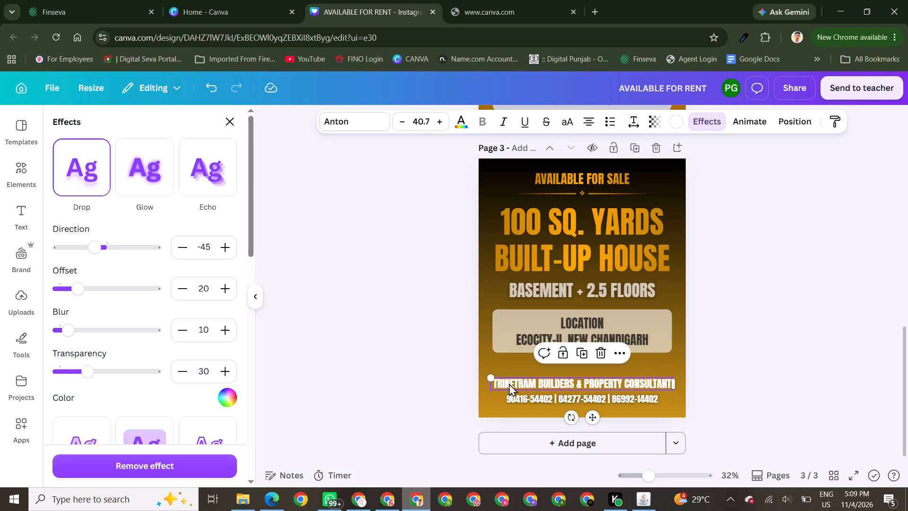
pyautogui.click(134, 170)
pyautogui.moveTo(100, 247); pyautogui.dragTo(218, 243)
pyautogui.click(366, 285)
pyautogui.tripleClick(366, 285)
pyautogui.tripleClick(366, 285)
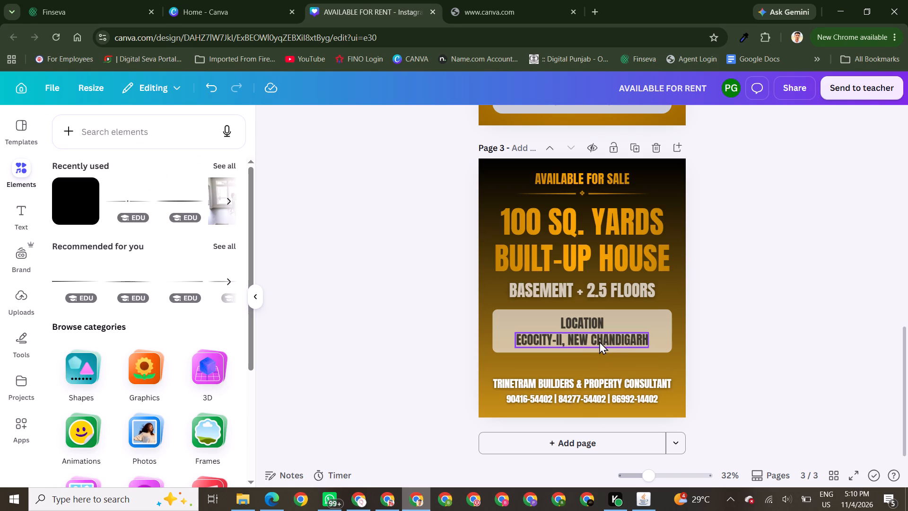
# Move the location box with its "LOCATION" heading and "ECOCITY-II, NEW CHANDIGARH" line slightly down, closer to the contact details.
pyautogui.moveTo(590, 351); pyautogui.dragTo(591, 362)
pyautogui.moveTo(592, 335); pyautogui.dragTo(591, 343)
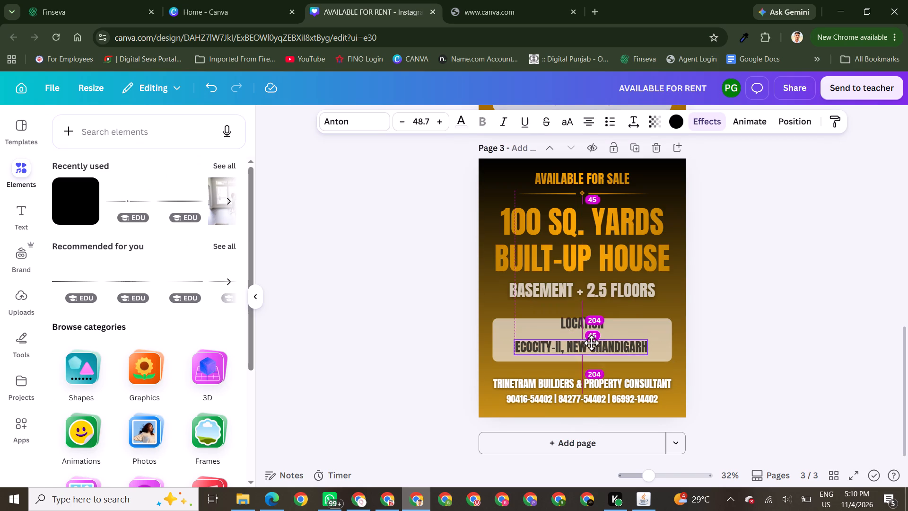
pyautogui.moveTo(591, 343); pyautogui.dragTo(591, 343)
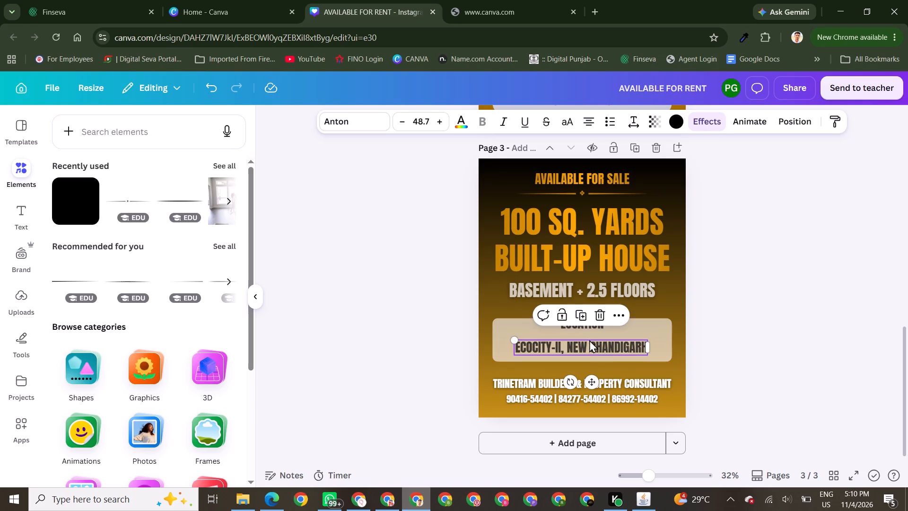
pyautogui.click(586, 327)
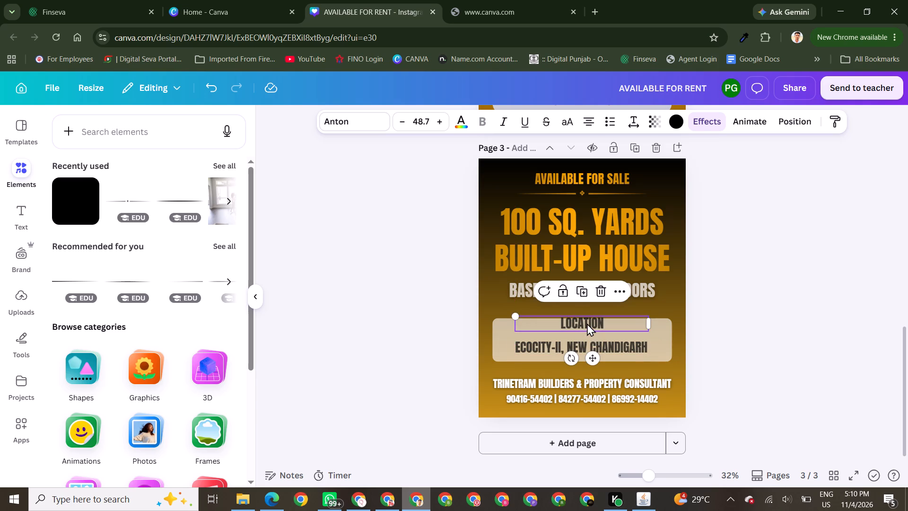
pyautogui.moveTo(587, 323); pyautogui.dragTo(587, 331)
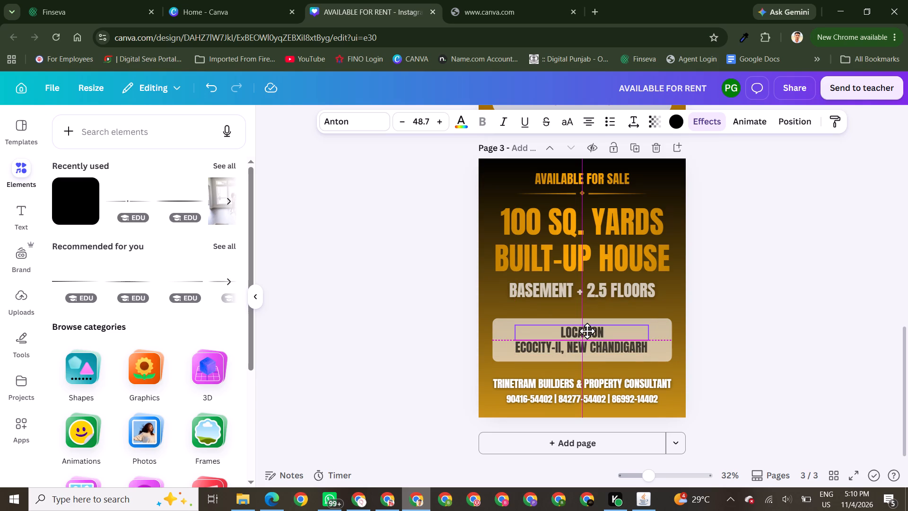
pyautogui.moveTo(587, 331); pyautogui.dragTo(587, 330)
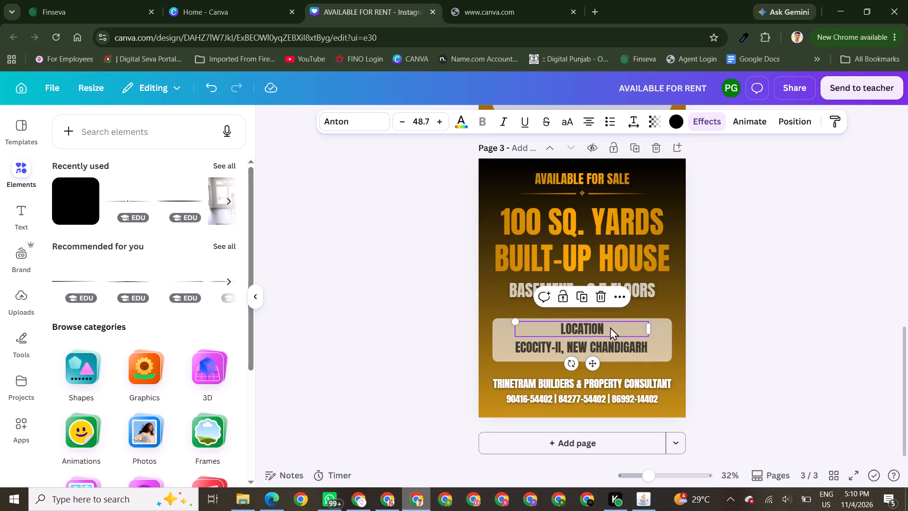
pyautogui.doubleClick(769, 328)
# Nudge the "LOCATION" heading down inside its box, closer to the "ECOCITY-II, NEW CHANDIGARH" line.
pyautogui.click(585, 327)
pyautogui.press('Down')
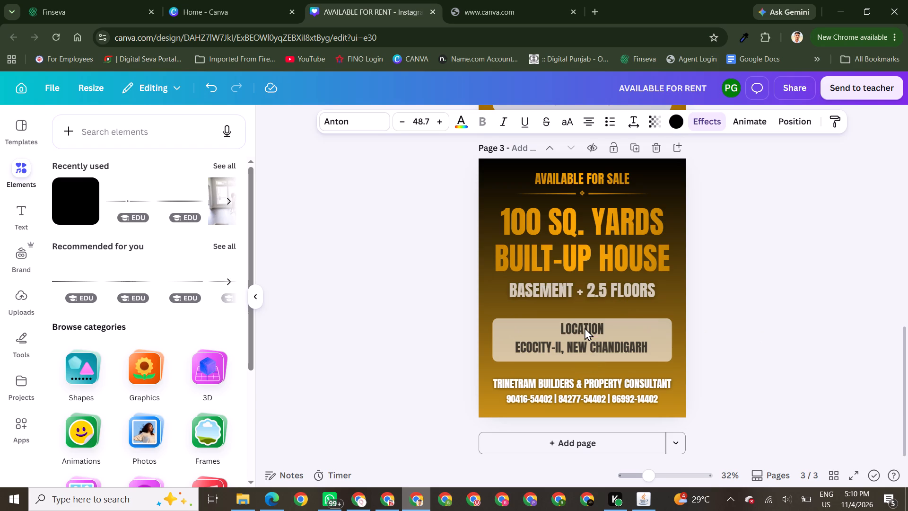
pyautogui.press('Down')
pyautogui.press('Down')
pyautogui.press('Down')
pyautogui.press('Down')
pyautogui.press('Down')
pyautogui.press('Down')
pyautogui.press('Down')
pyautogui.press('Down')
pyautogui.press('Down')
pyautogui.press('Down')
pyautogui.press('Down')
pyautogui.press('Down')
# Nudge the "ECOCITY-II, NEW CHANDIGARH" line slightly down inside the location box.
pyautogui.click(583, 342)
pyautogui.press('Down')
pyautogui.press('Down')
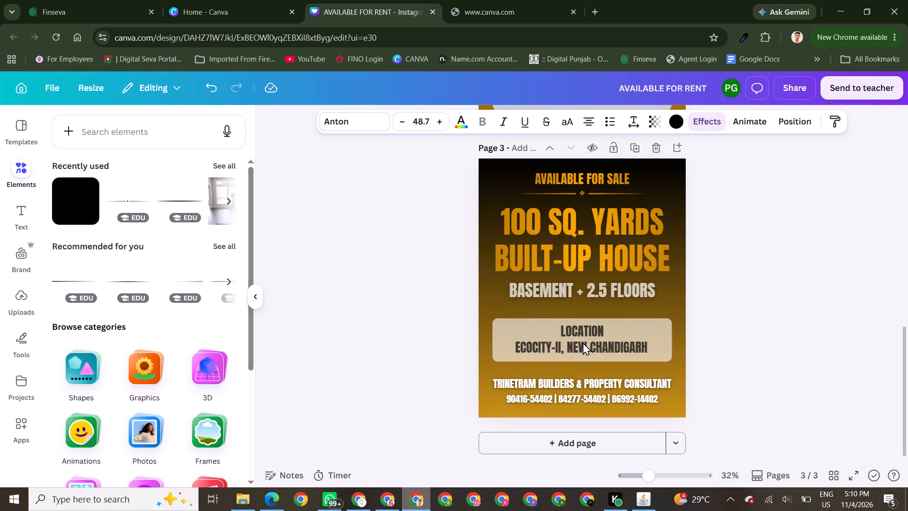
pyautogui.press('Down')
pyautogui.press('Down')
pyautogui.press('Down')
pyautogui.press('Down')
pyautogui.press('Down')
pyautogui.press('Down')
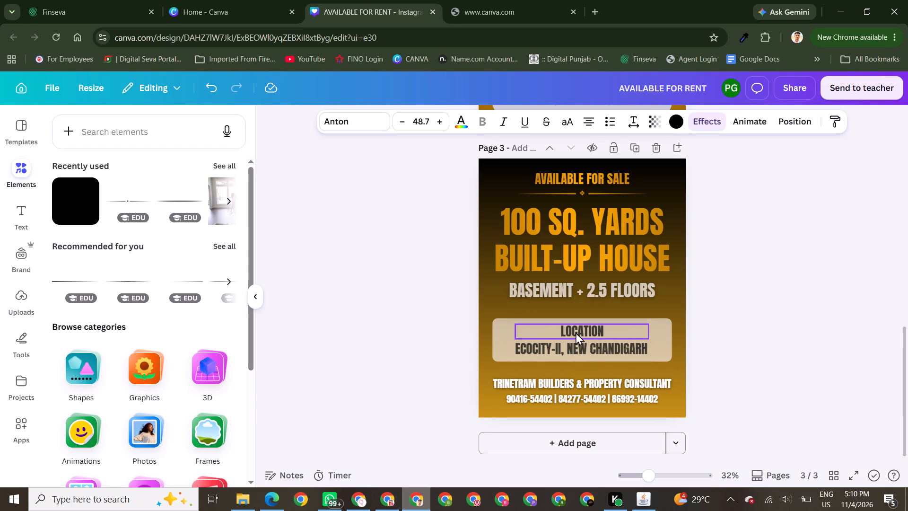
# Nudge the "LOCATION" heading a little further down in the location box.
pyautogui.click(576, 332)
pyautogui.press('Down')
pyautogui.press('Down')
pyautogui.press('Down')
pyautogui.press('Down')
pyautogui.press('Down')
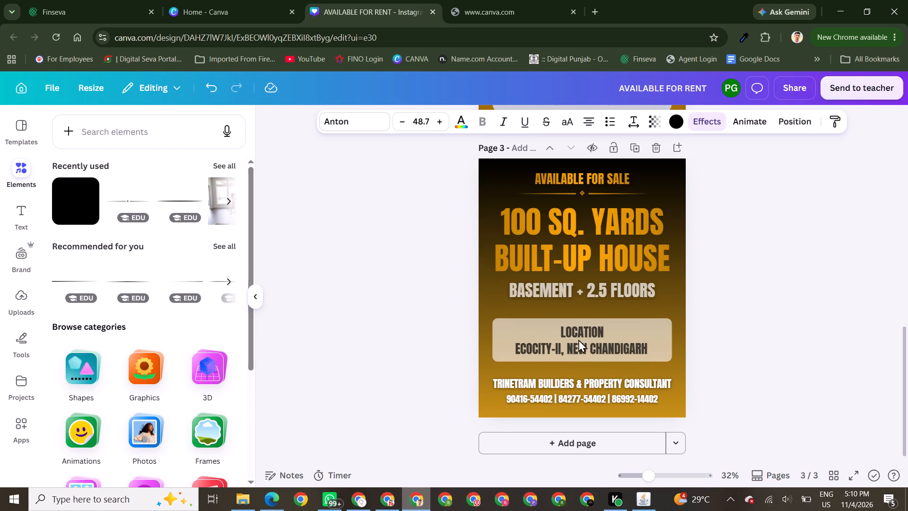
# Nudge the "ECOCITY-II, NEW CHANDIGARH" line slightly up to tighten its spacing below the "LOCATION" heading.
pyautogui.click(580, 347)
pyautogui.press('Up')
pyautogui.press('Up')
pyautogui.press('Up')
# Fine-tune the spacing inside the location box by nudging the "LOCATION" heading slightly up and adjusting the "ECOCITY-II, NEW CHANDIGARH" line.
pyautogui.press('Down')
pyautogui.click(585, 335)
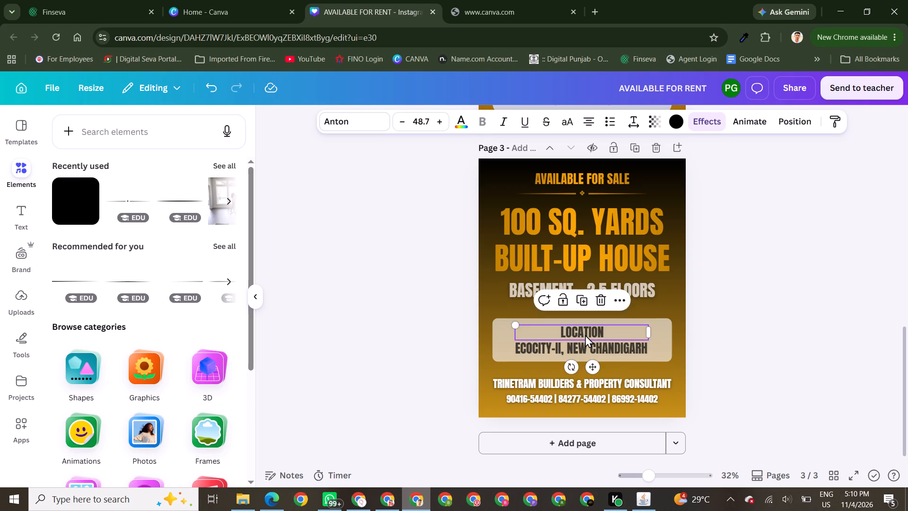
pyautogui.press('Up')
pyautogui.press('Up')
pyautogui.click(585, 347)
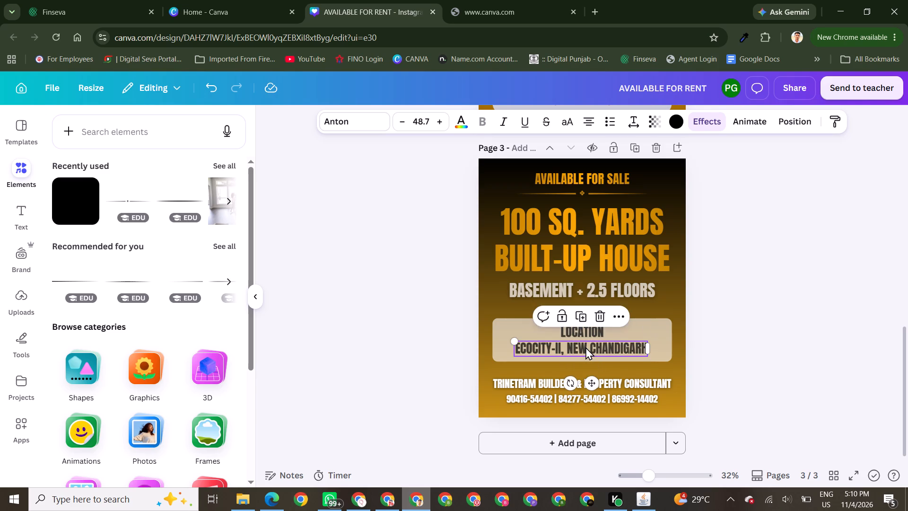
pyautogui.press('Up')
pyautogui.press('Up')
pyautogui.press('Down')
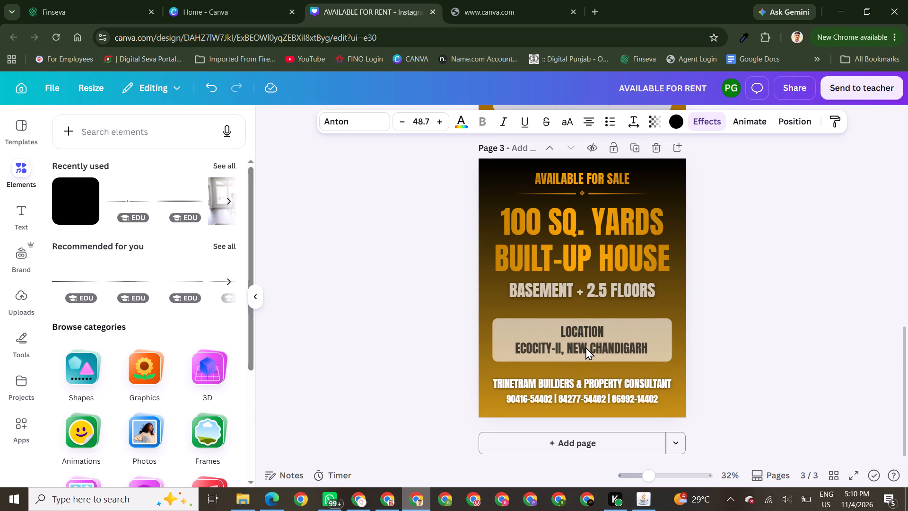
pyautogui.tripleClick(762, 335)
pyautogui.click(762, 335)
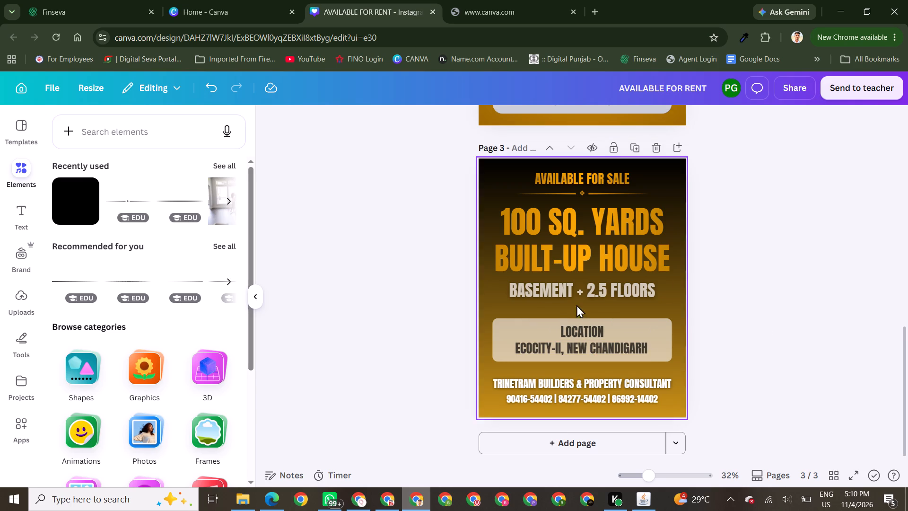
# Move the "BASEMENT + 2.5 FLOORS" line down, with equal gaps of 55 to the headline above and the location box below.
pyautogui.moveTo(589, 294); pyautogui.dragTo(589, 300)
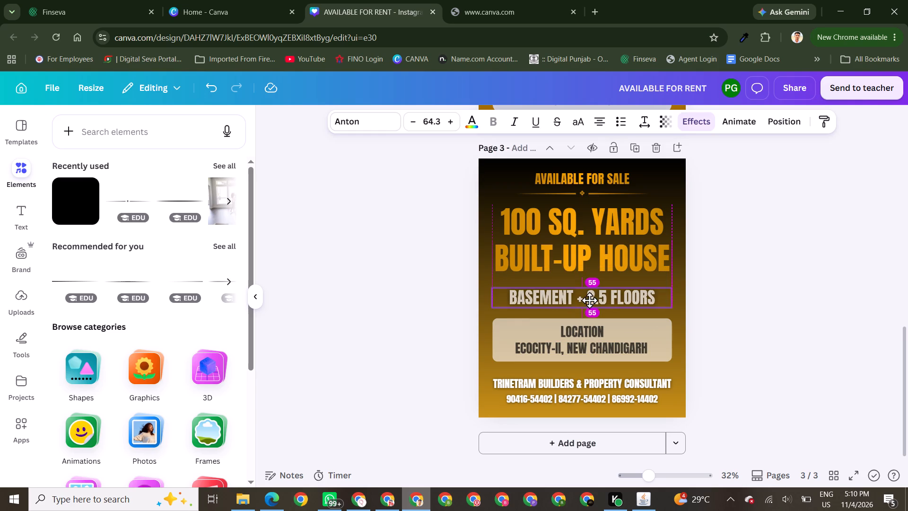
pyautogui.moveTo(589, 300); pyautogui.dragTo(589, 300)
pyautogui.doubleClick(742, 324)
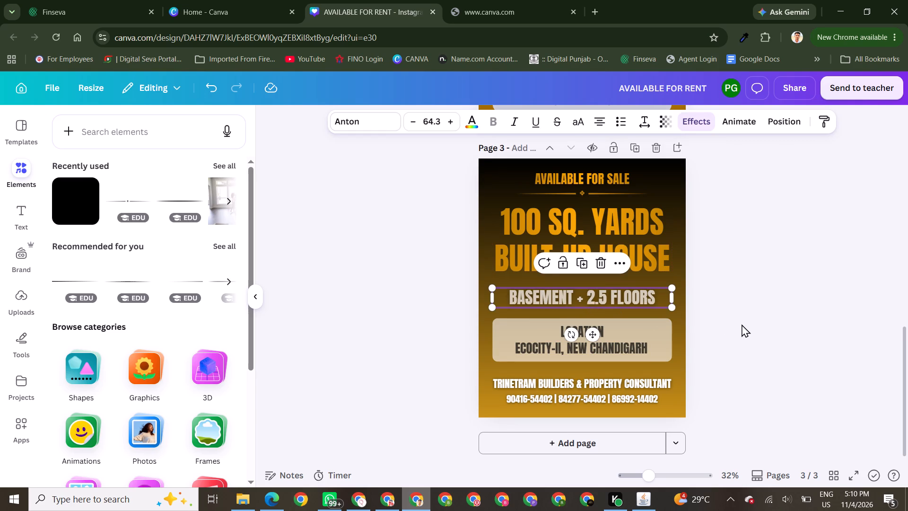
# Shift the "BUILT-UP HOUSE" and "100 SQ. YARDS" headline lines slightly down to even out their spacing.
pyautogui.moveTo(623, 263); pyautogui.dragTo(623, 270)
pyautogui.click(648, 224)
pyautogui.click(589, 218)
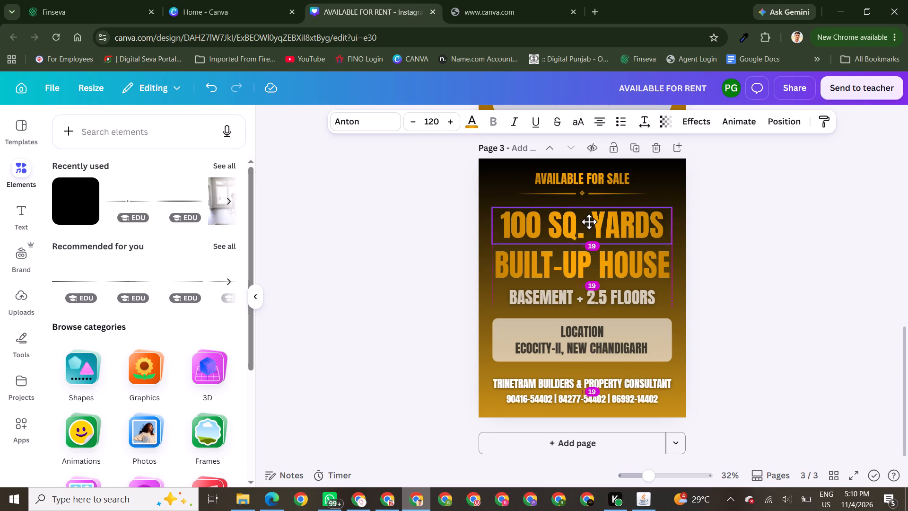
pyautogui.tripleClick(748, 285)
pyautogui.tripleClick(748, 285)
pyautogui.click(748, 285)
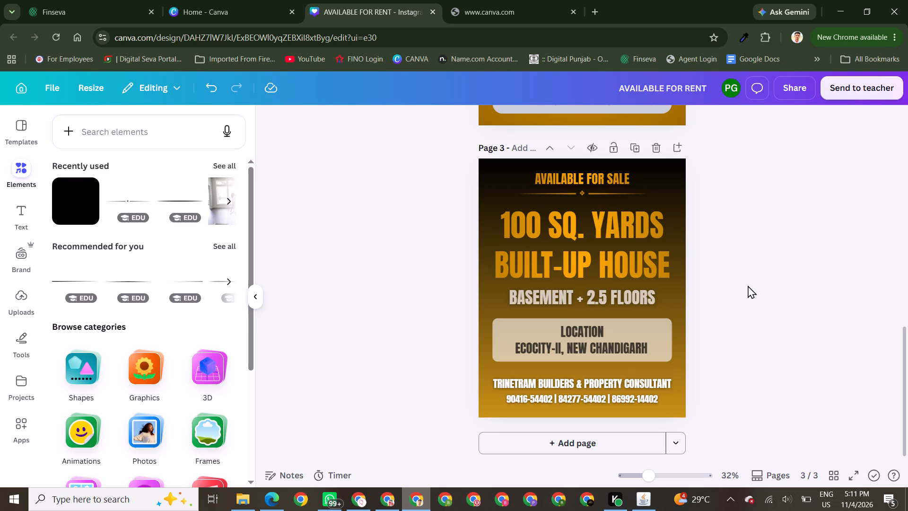
# Download only page 3 as a PNG at size 1.875 (2,025 × 2,531 px).
pyautogui.scroll(-1, 748, 285)
pyautogui.click(790, 87)
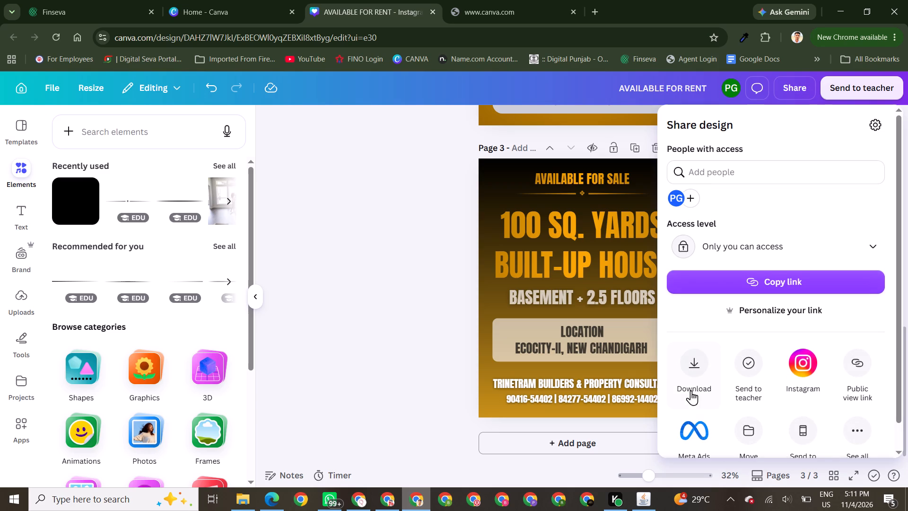
pyautogui.click(689, 370)
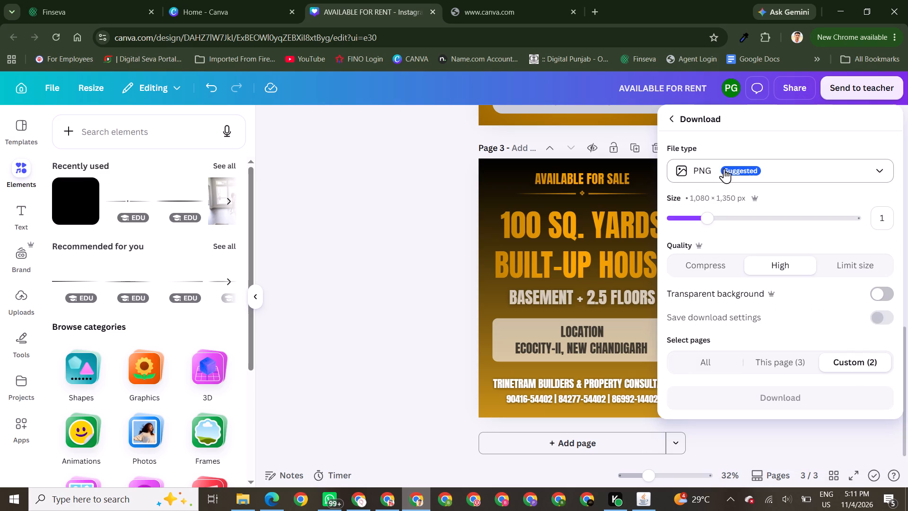
pyautogui.moveTo(708, 223); pyautogui.dragTo(770, 228)
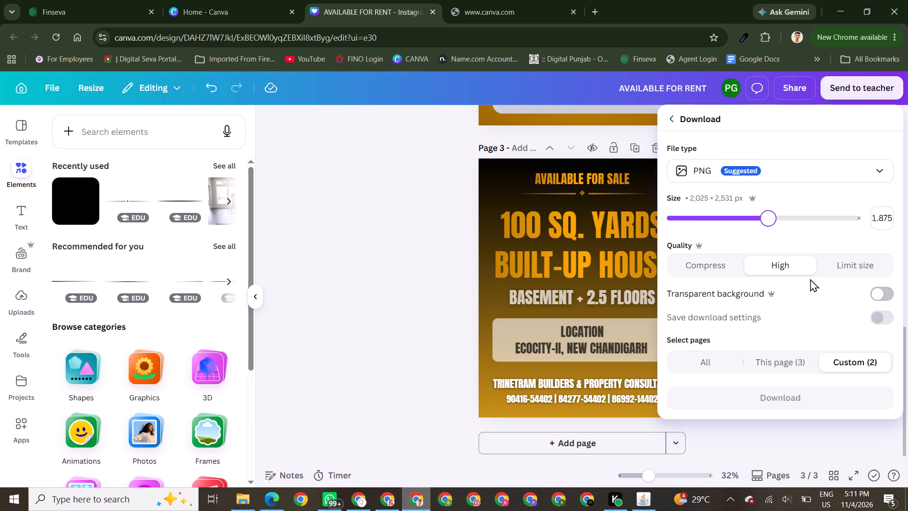
pyautogui.click(856, 353)
pyautogui.scroll(-4, 768, 348)
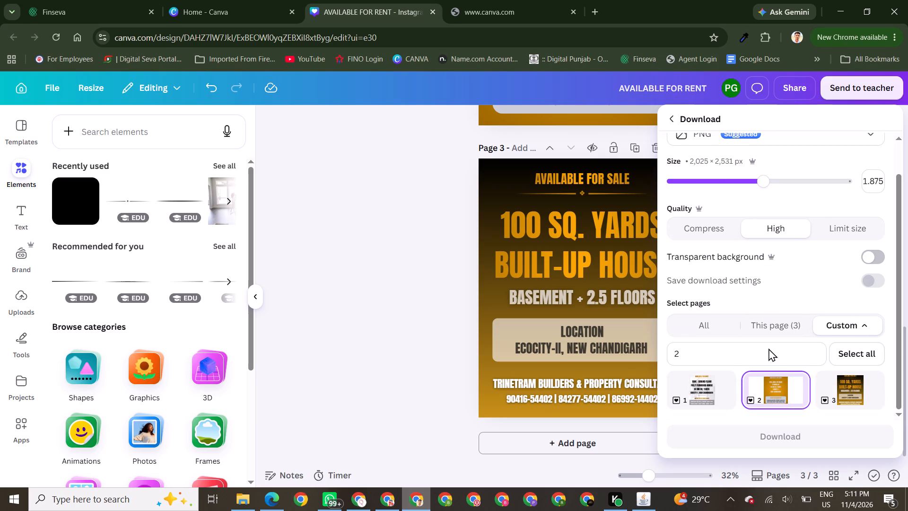
pyautogui.click(838, 384)
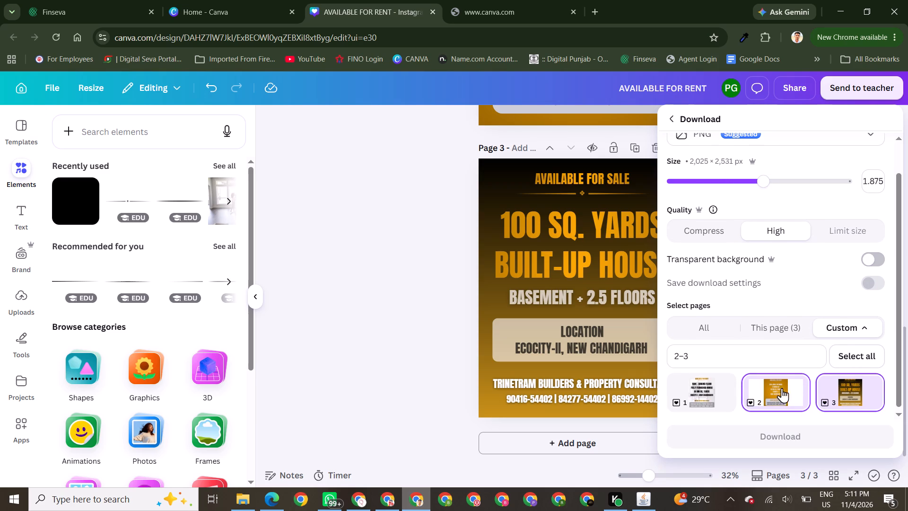
pyautogui.click(775, 389)
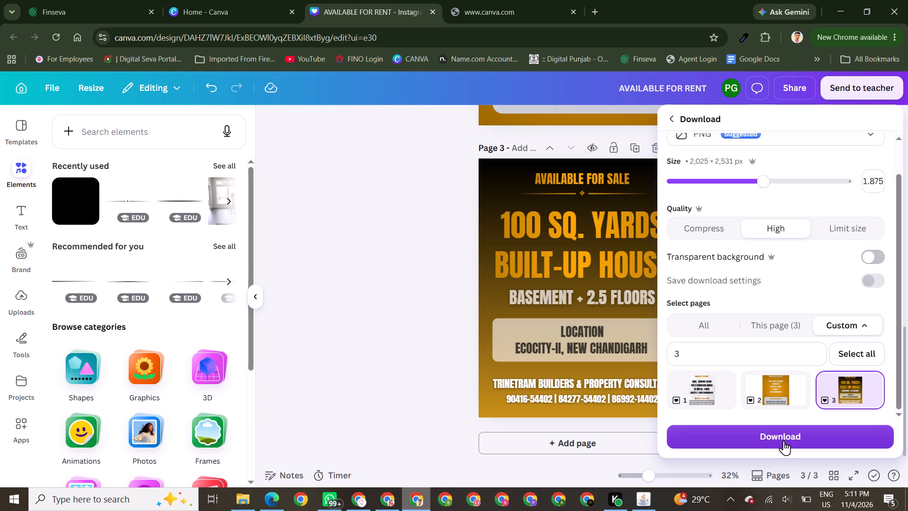
pyautogui.click(784, 441)
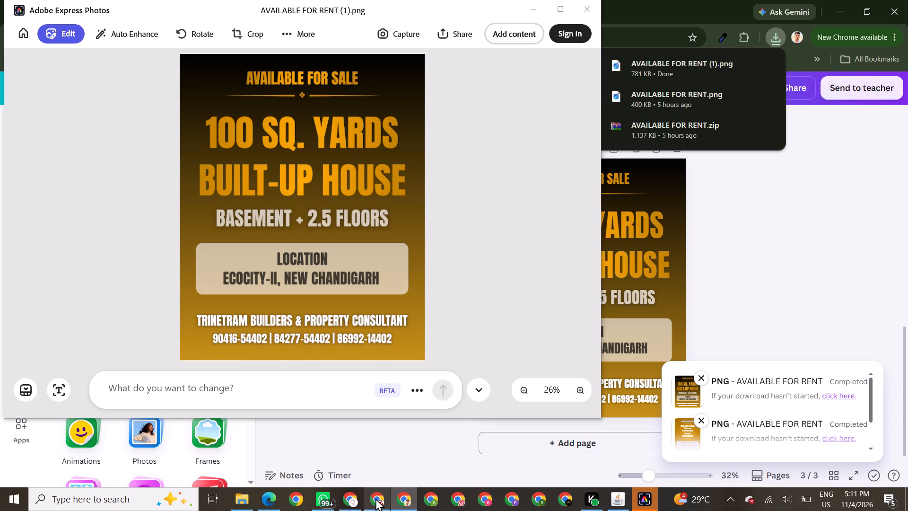
# Switch to the other Chrome window with the TO-LET spreadsheet in Google Sheets.
pyautogui.click(375, 498)
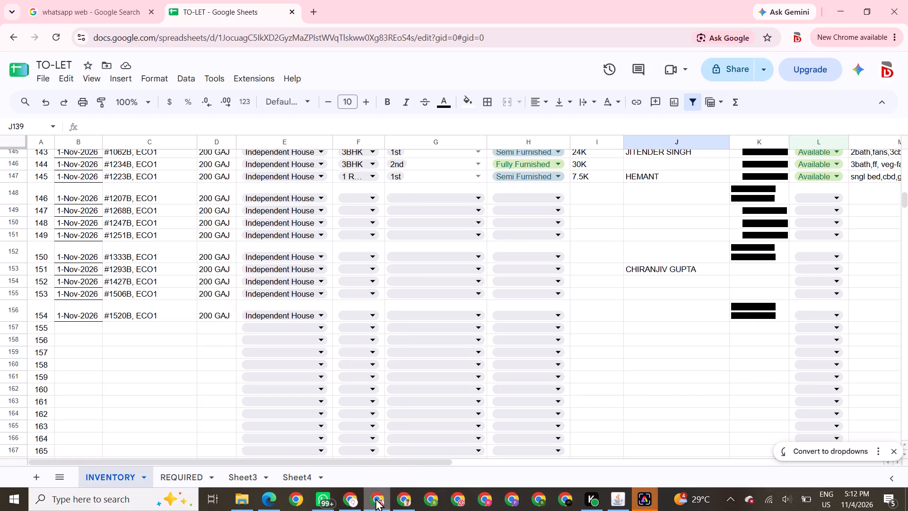